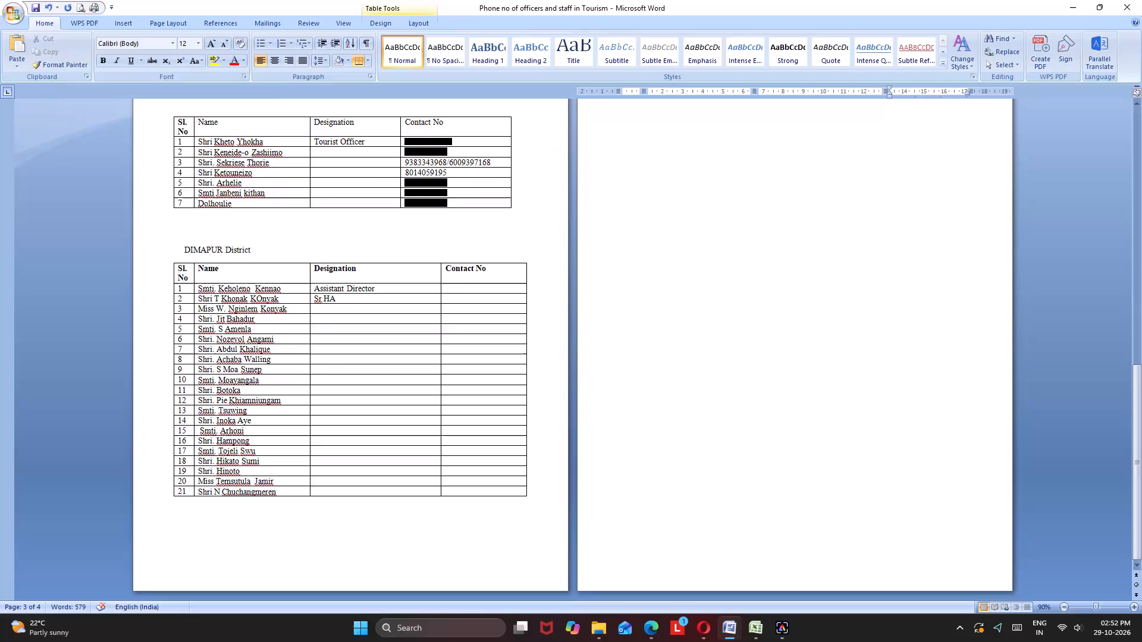
# Review the directorate staff list and the Naga Heritage Village Kisama table for names, missing designations and missing contact numbers.
pyautogui.scroll(20, 629, 546)
pyautogui.scroll(2, 629, 546)
pyautogui.click(817, 263)
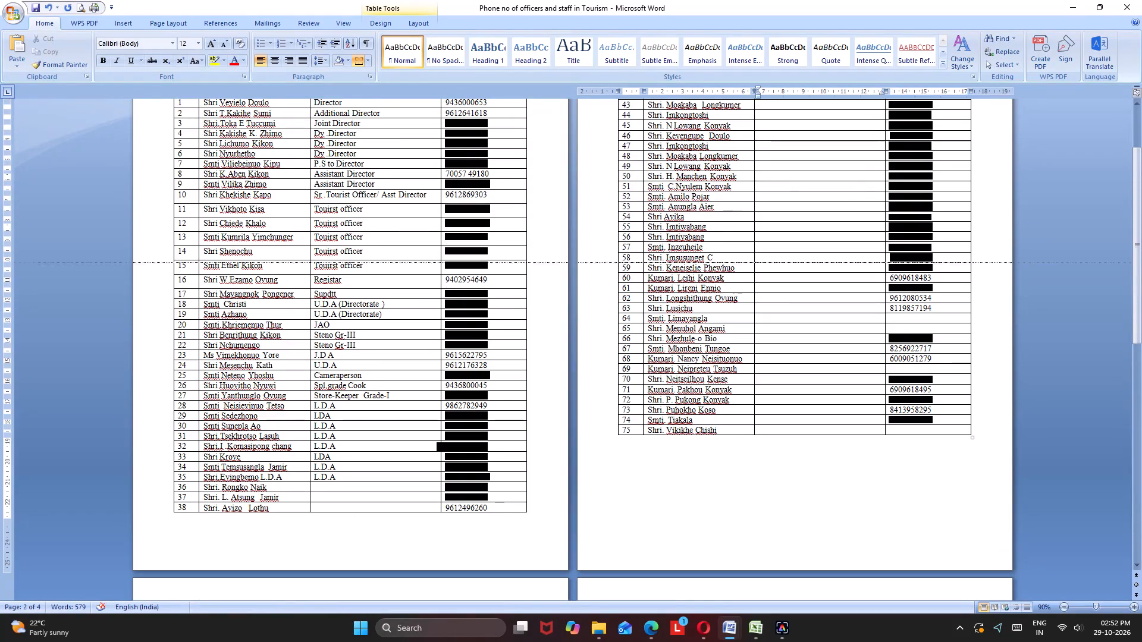
pyautogui.moveTo(722, 317); pyautogui.dragTo(917, 322)
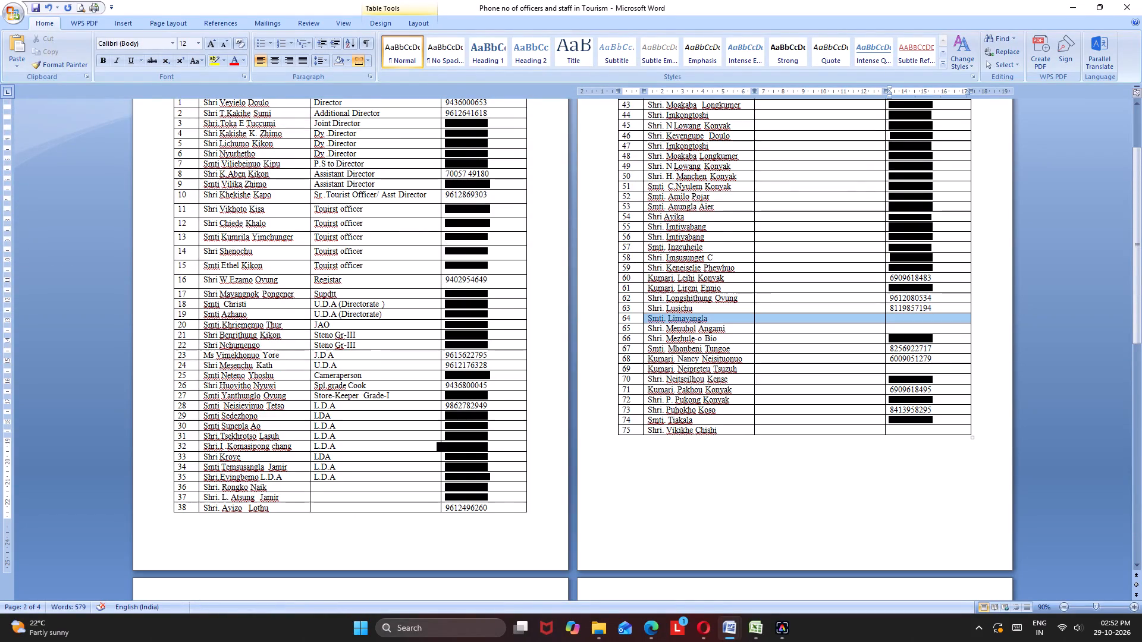
pyautogui.moveTo(917, 322); pyautogui.dragTo(920, 326)
pyautogui.click(833, 471)
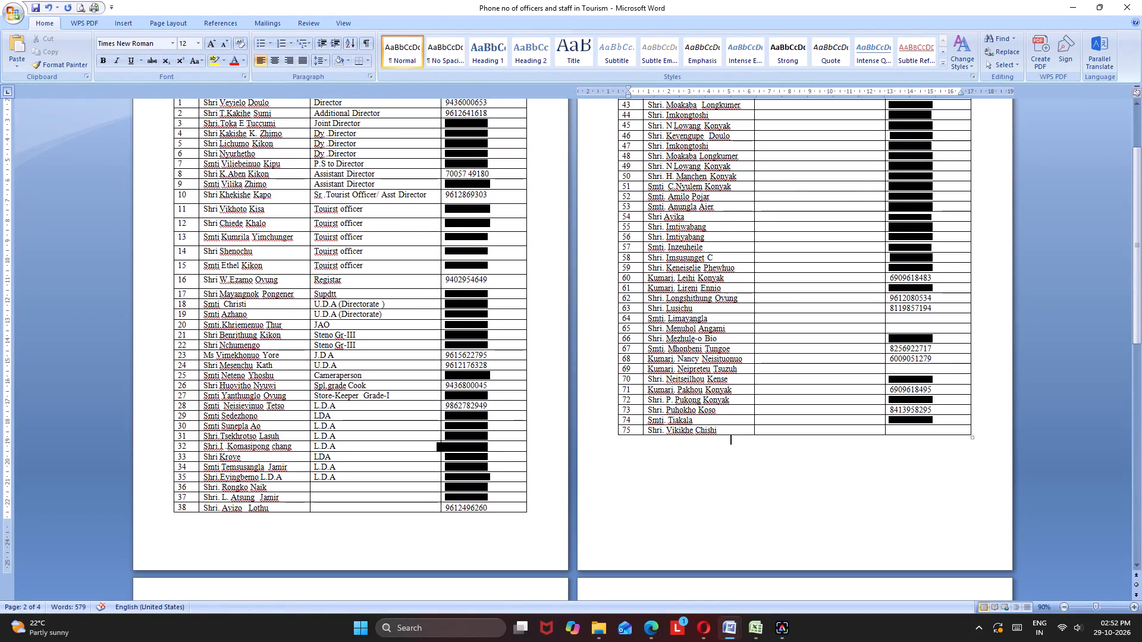
pyautogui.scroll(-5, 754, 448)
pyautogui.click(697, 305)
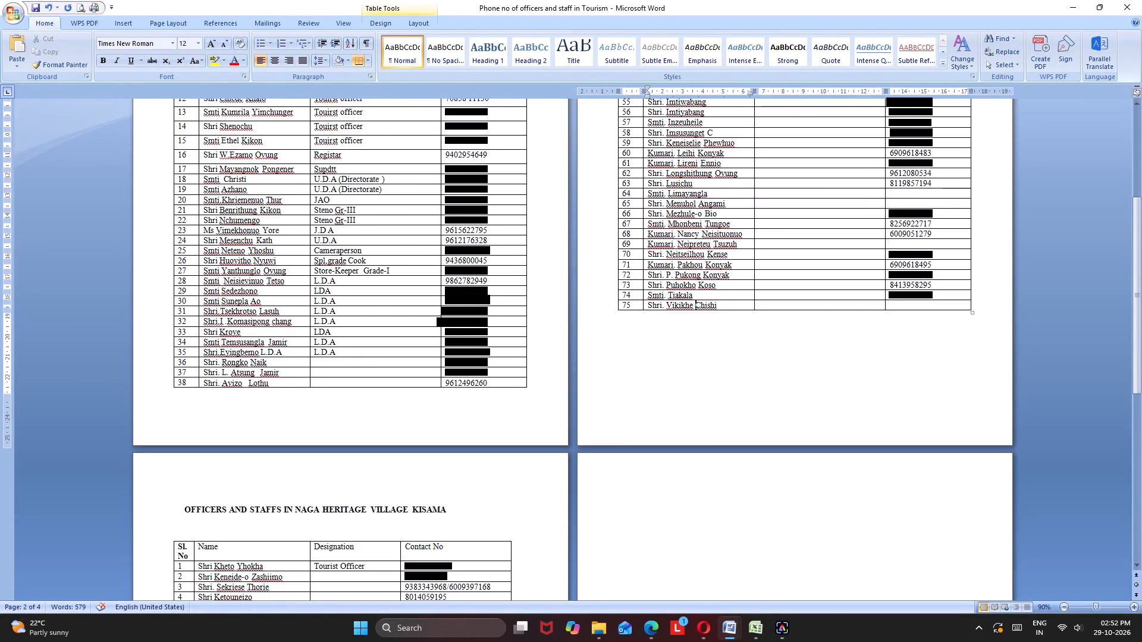
pyautogui.click(899, 303)
pyautogui.scroll(-2, 594, 410)
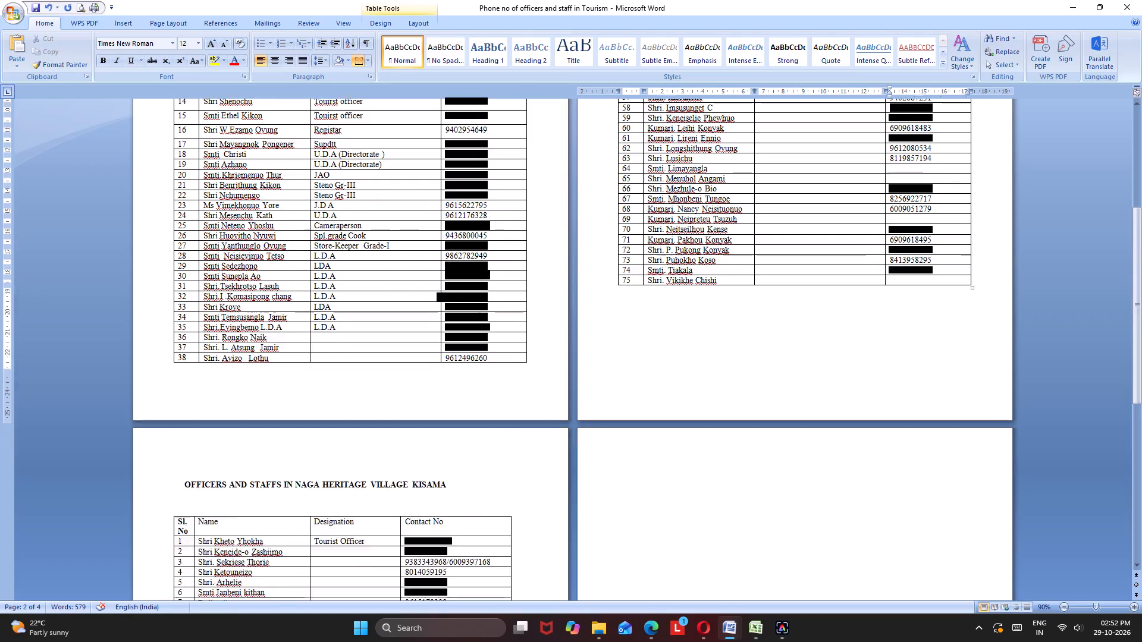
pyautogui.scroll(-7, 586, 410)
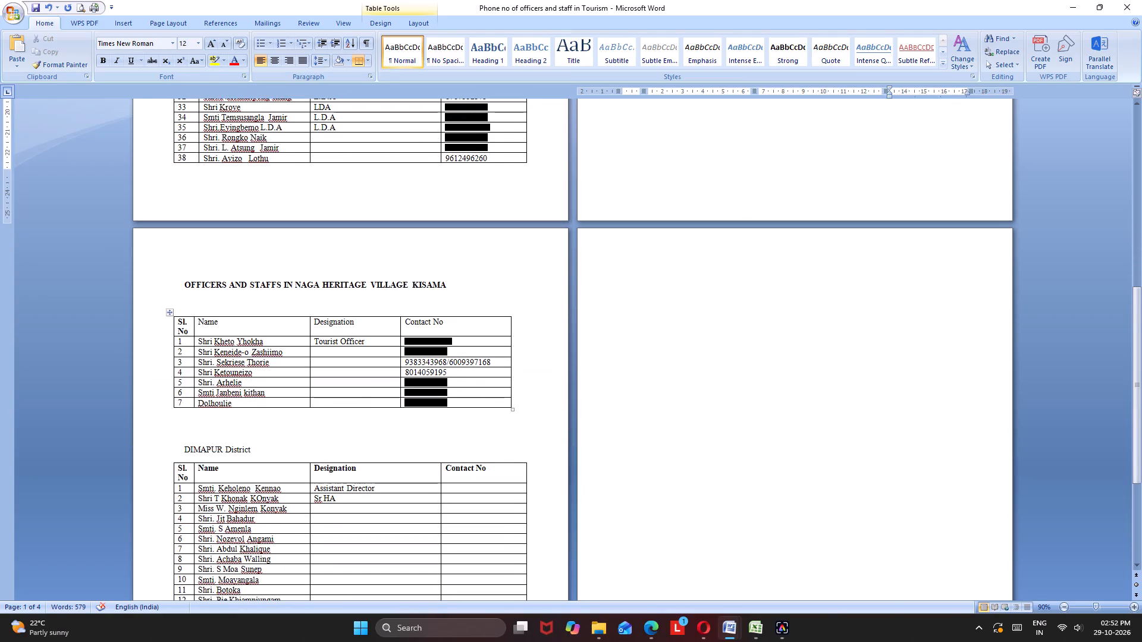
pyautogui.click(237, 402)
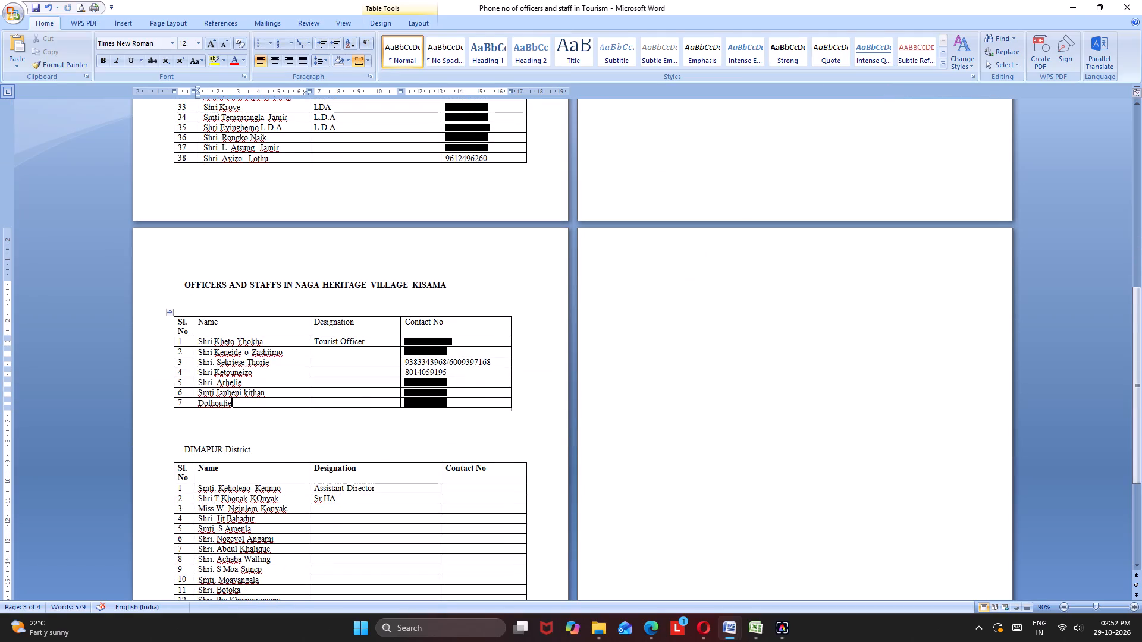
# Search the computer for "FIXED" and bring up the Word document "fixed pay latest - Copy".
pyautogui.click(464, 632)
pyautogui.press('f')
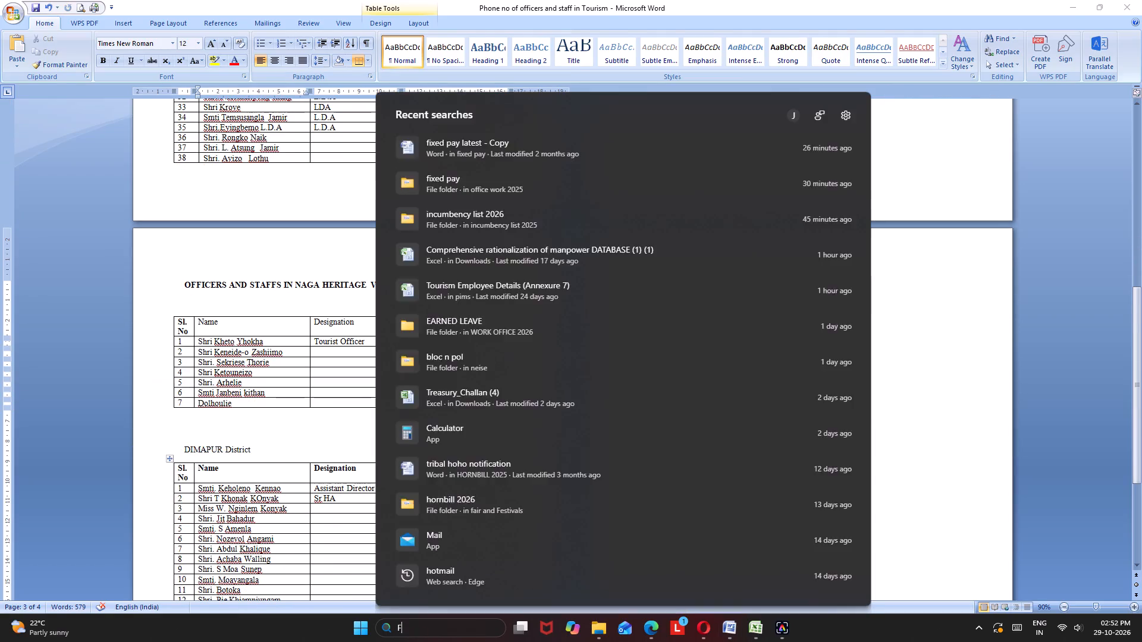
pyautogui.press('i')
pyautogui.write('XE')
pyautogui.press('d')
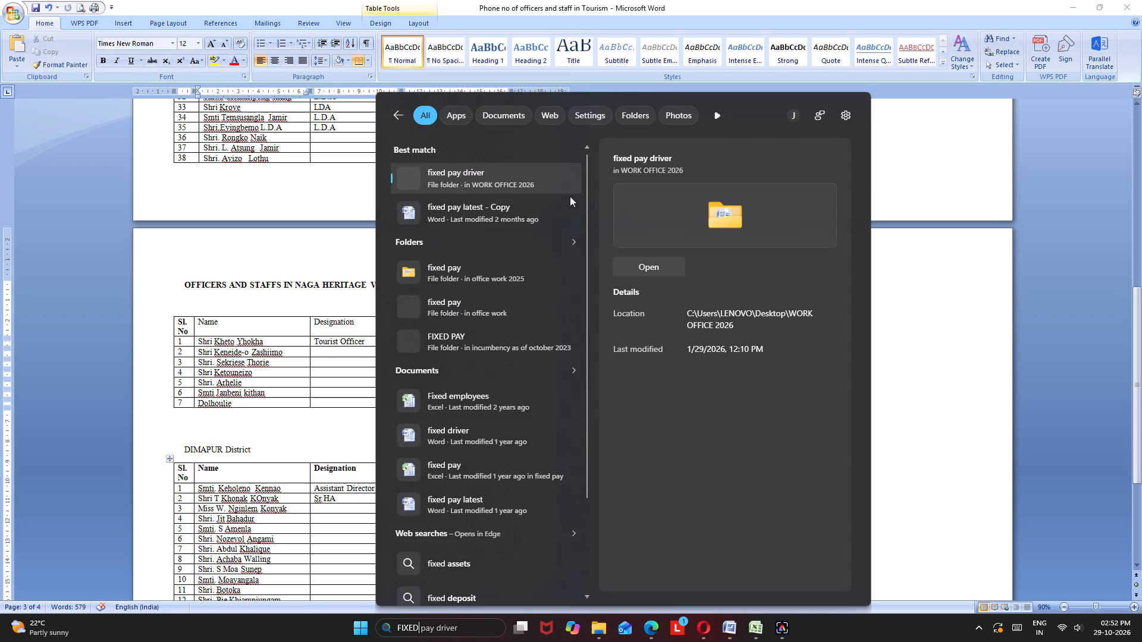
pyautogui.doubleClick(507, 212)
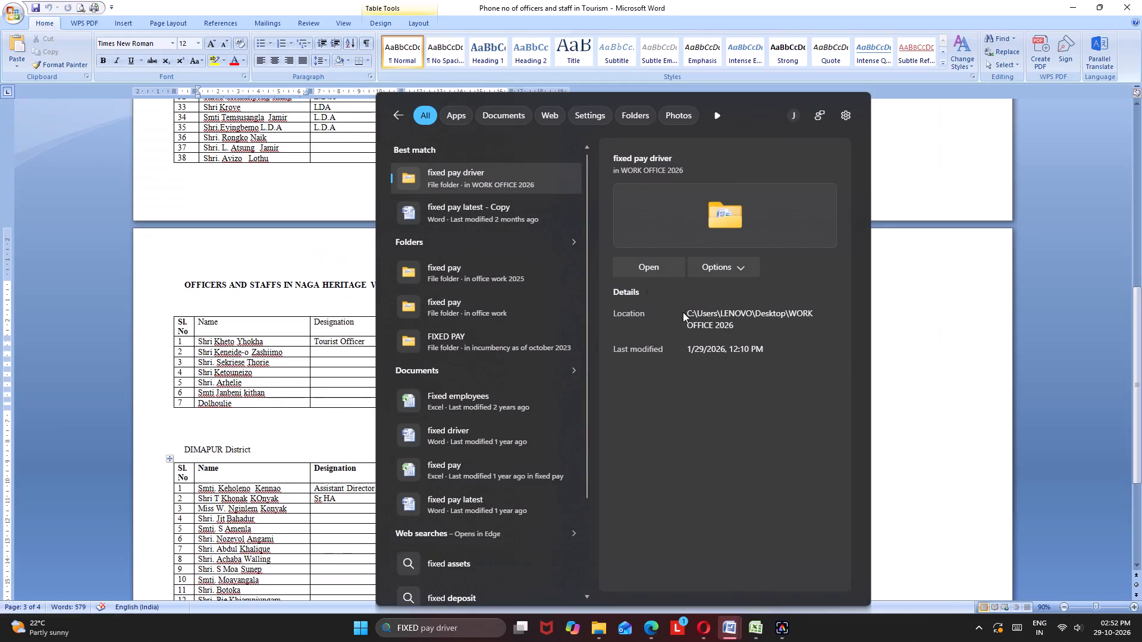
pyautogui.click(960, 423)
pyautogui.click(738, 627)
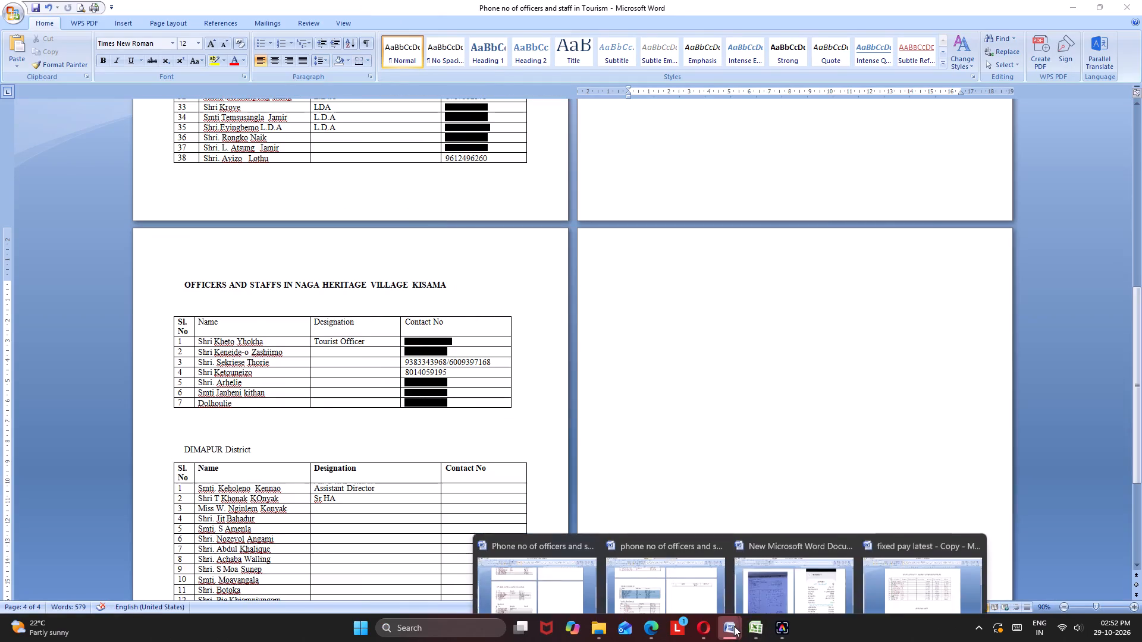
pyautogui.click(937, 548)
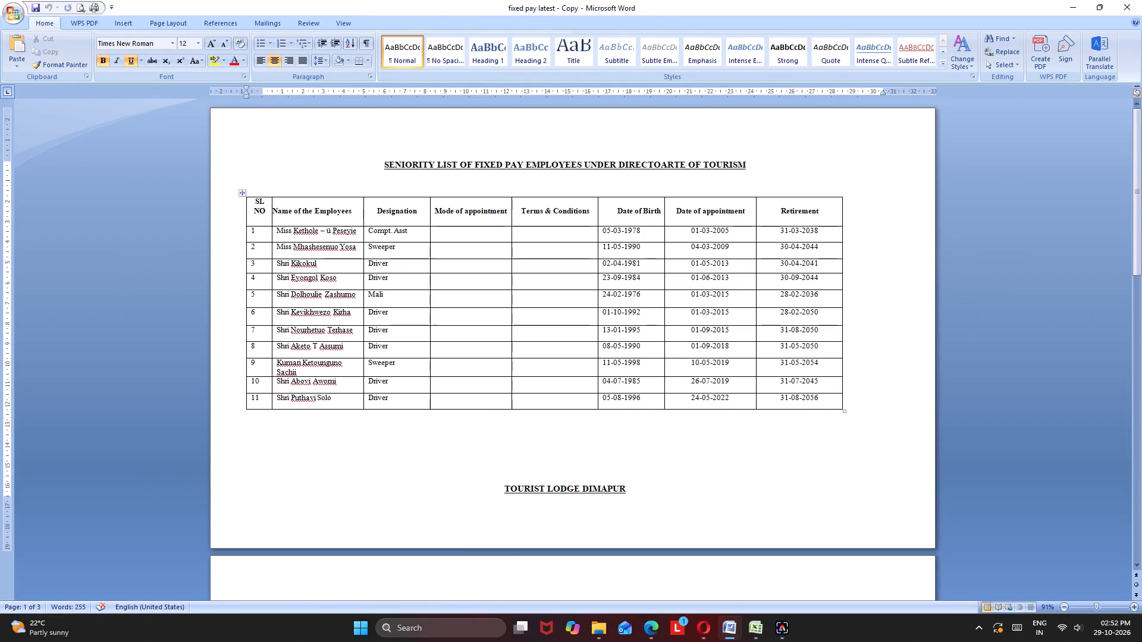
# Check the employee entry in row 5 of the fixed pay seniority list, and close that document.
pyautogui.click(311, 295)
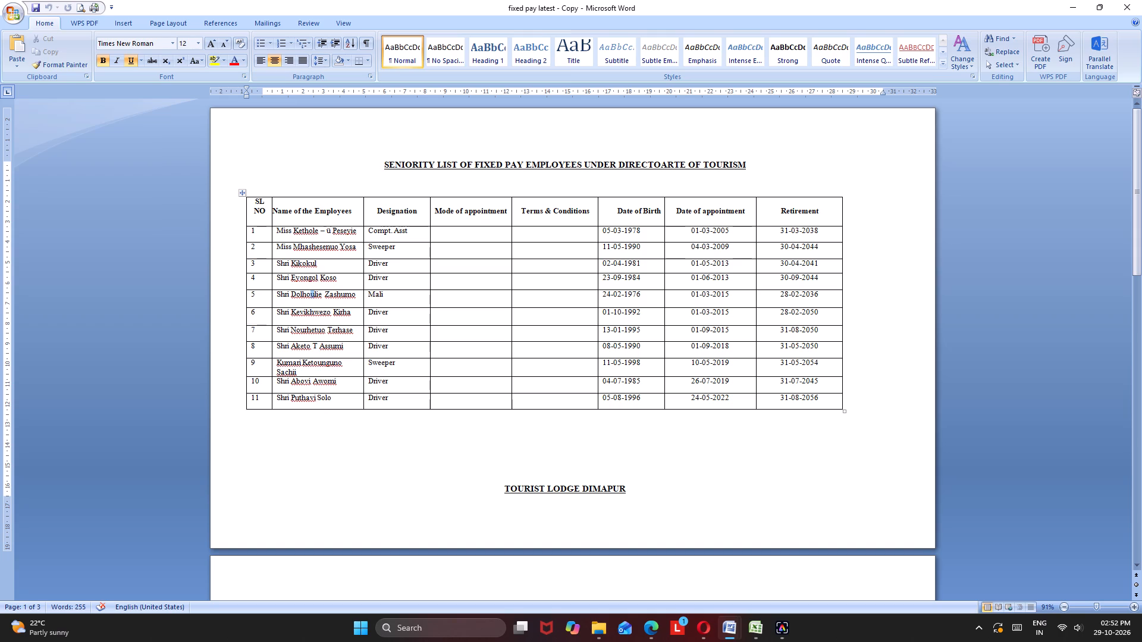
pyautogui.click(1132, 2)
# Place the cursor in the empty Designation cell of row 3 in the DIMAPUR District table.
pyautogui.scroll(-10, 421, 361)
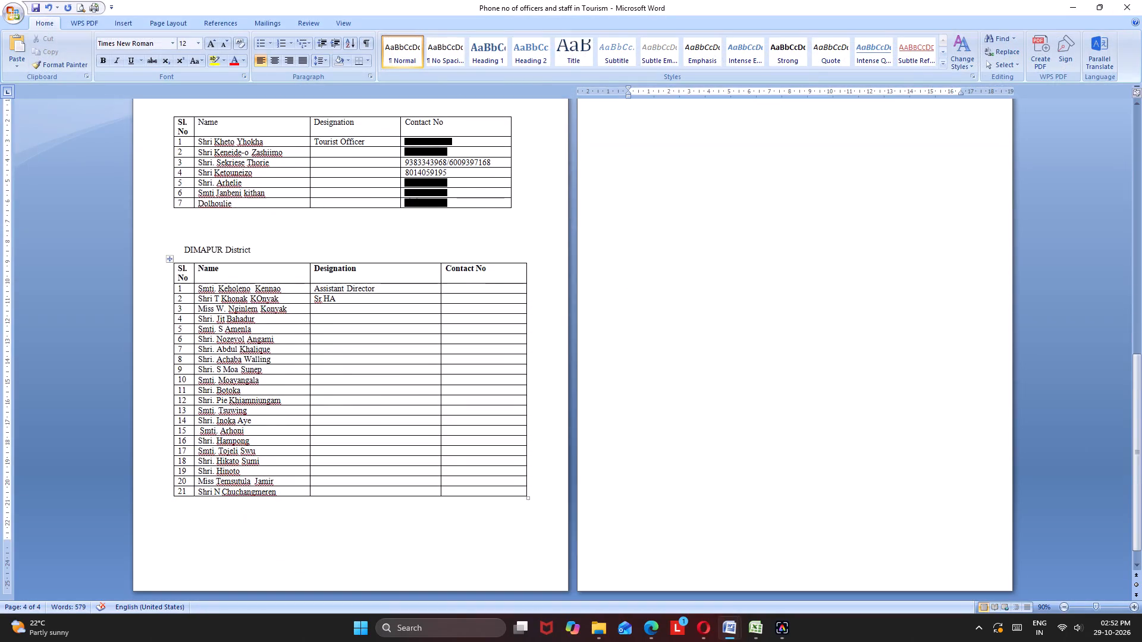
pyautogui.click(339, 306)
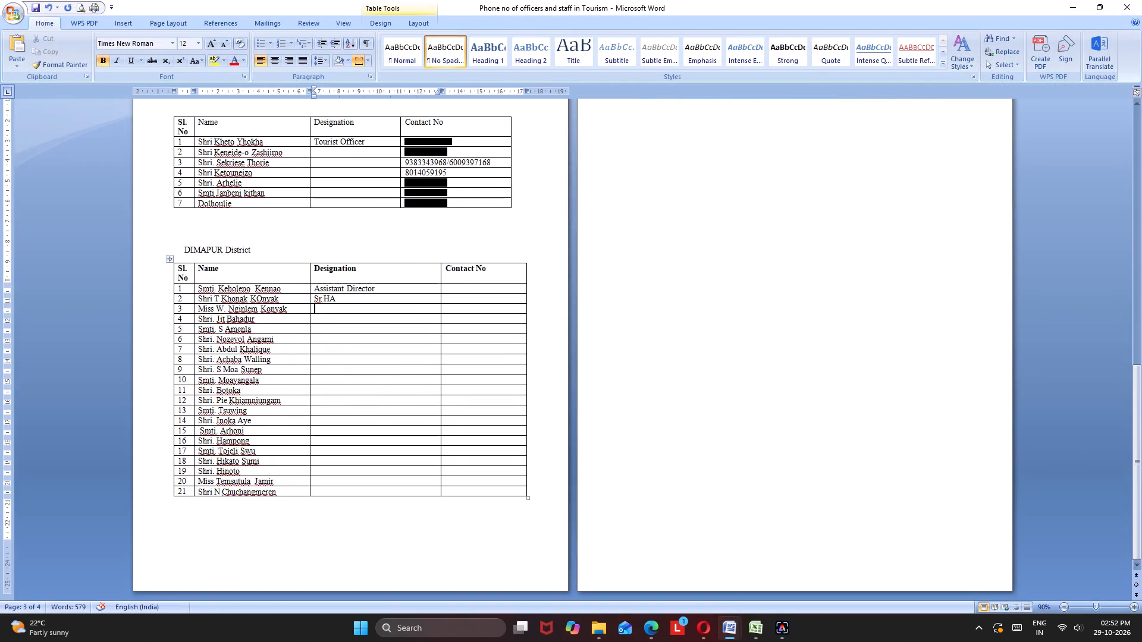
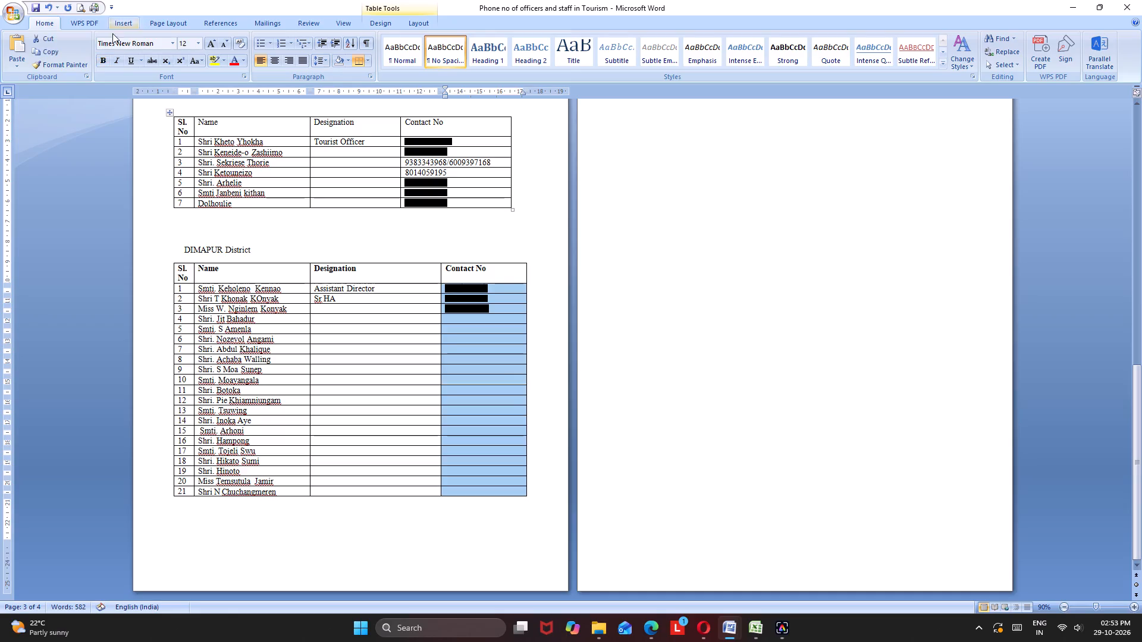
# Clear the bold formatting from the Contact No cells of rows 1 to 21 in the DIMAPUR District table.
pyautogui.click(98, 59)
pyautogui.click(98, 59)
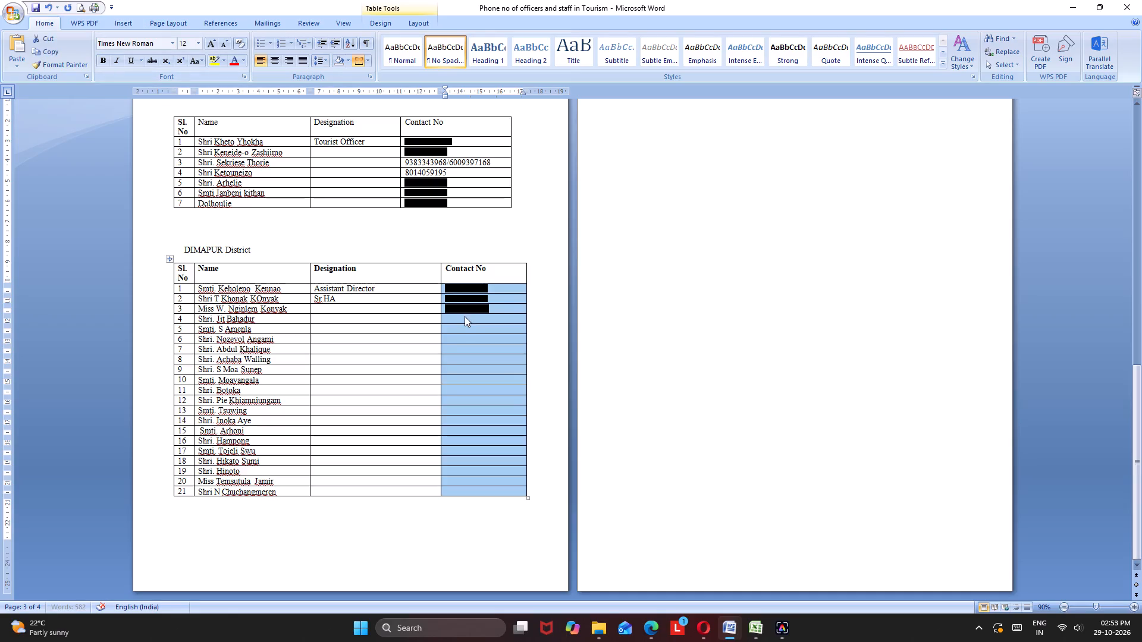
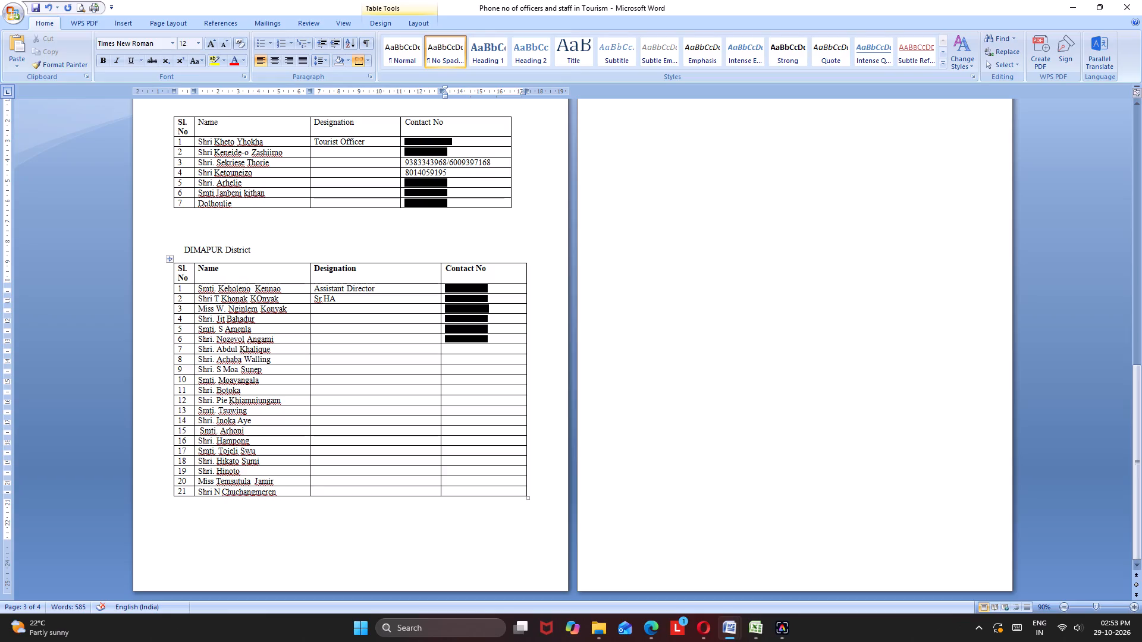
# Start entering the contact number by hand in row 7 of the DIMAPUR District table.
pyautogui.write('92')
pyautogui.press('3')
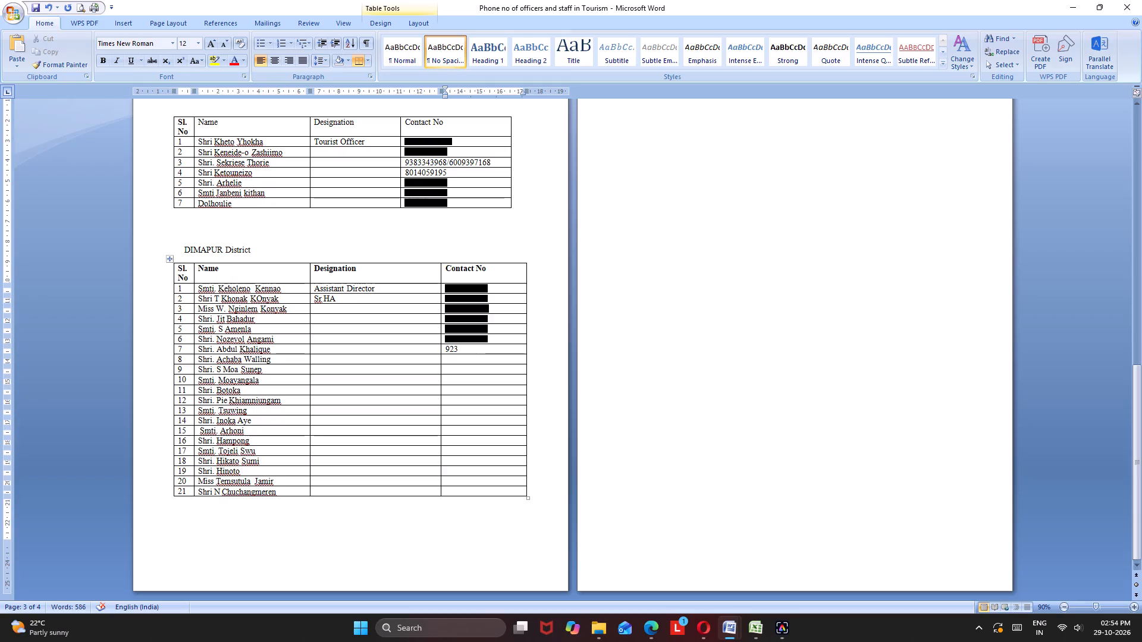
# Switch to the Tourism Employee Details workbook in Excel and copy the contact number of the sweeper at serial 129.
pyautogui.click(757, 634)
pyautogui.click(645, 565)
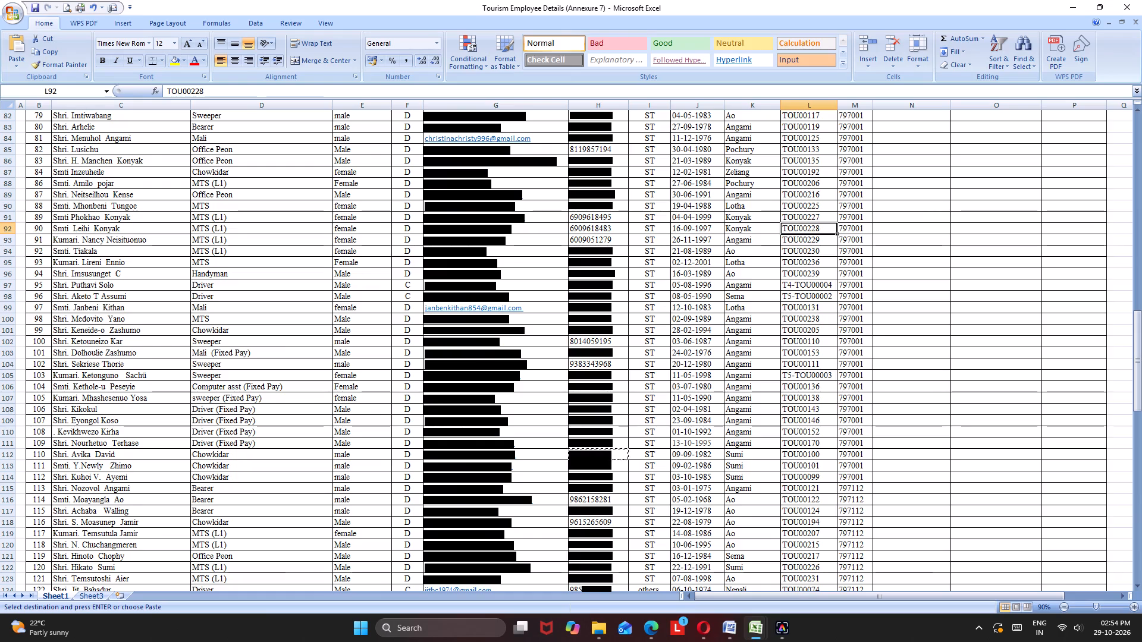
pyautogui.scroll(-12, 188, 416)
pyautogui.click(124, 377)
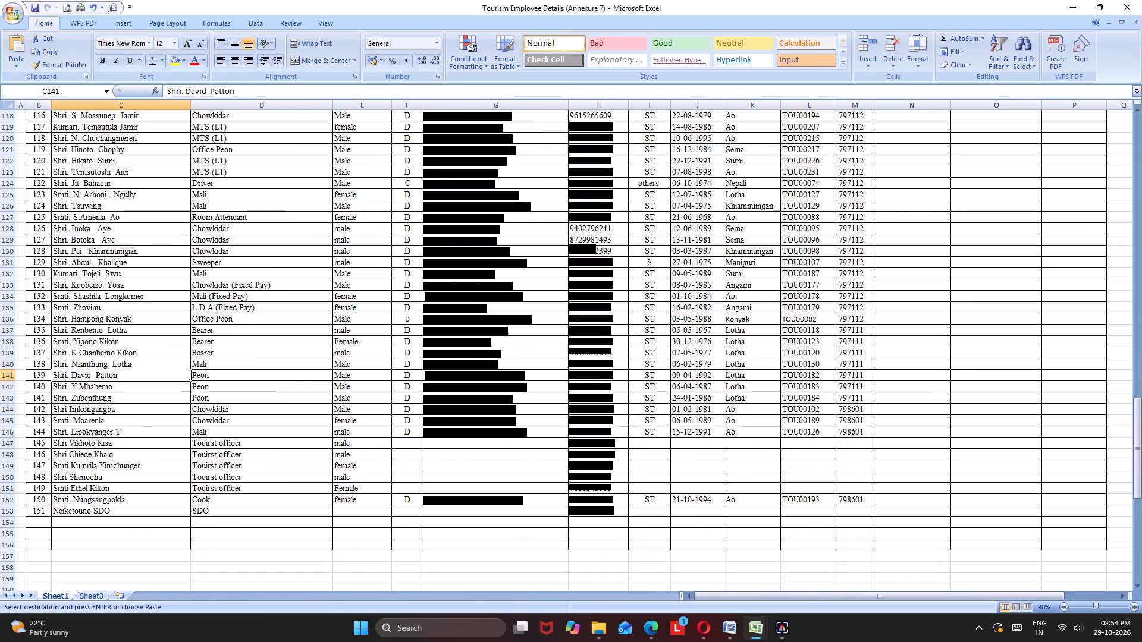
pyautogui.click(106, 303)
pyautogui.scroll(3, 108, 294)
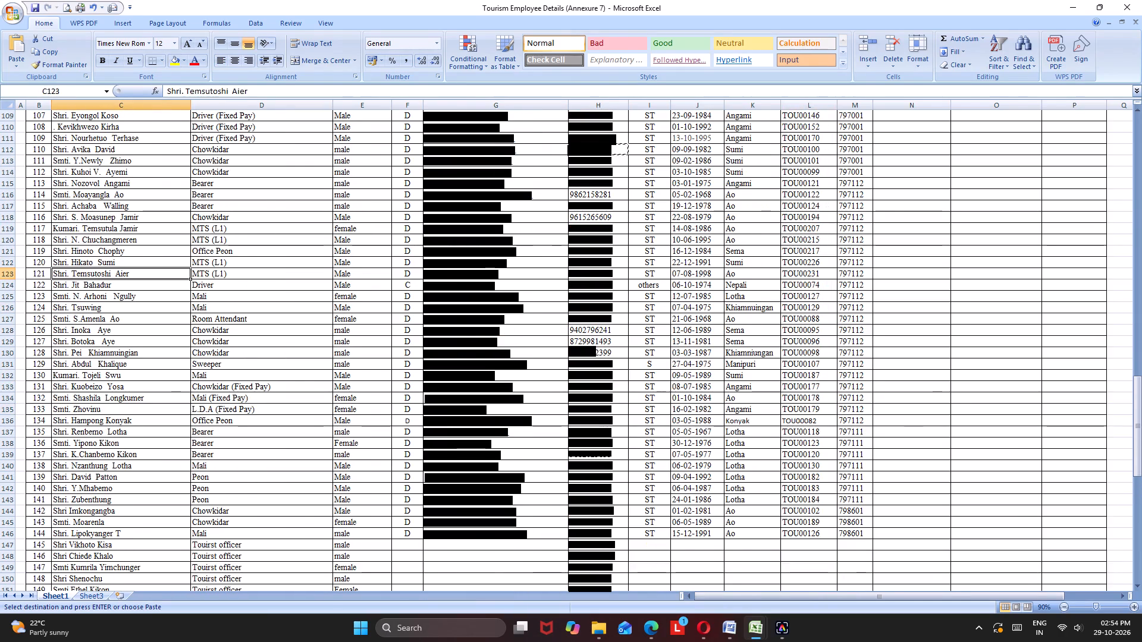
pyautogui.click(103, 272)
pyautogui.click(98, 383)
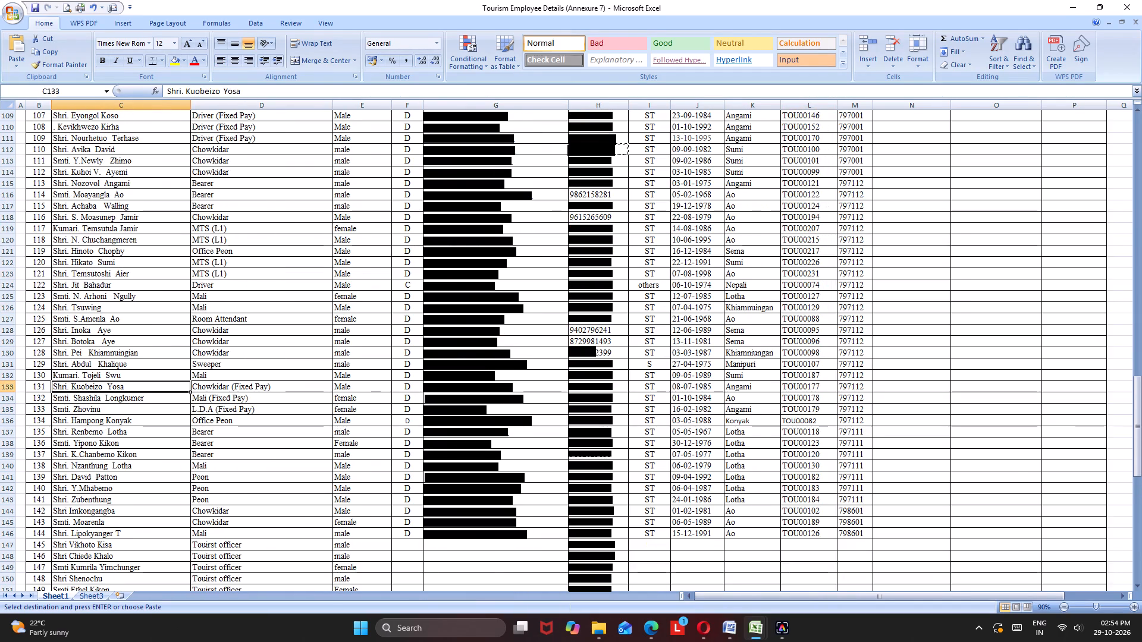
pyautogui.click(99, 367)
pyautogui.click(592, 363)
pyautogui.rightClick(592, 363)
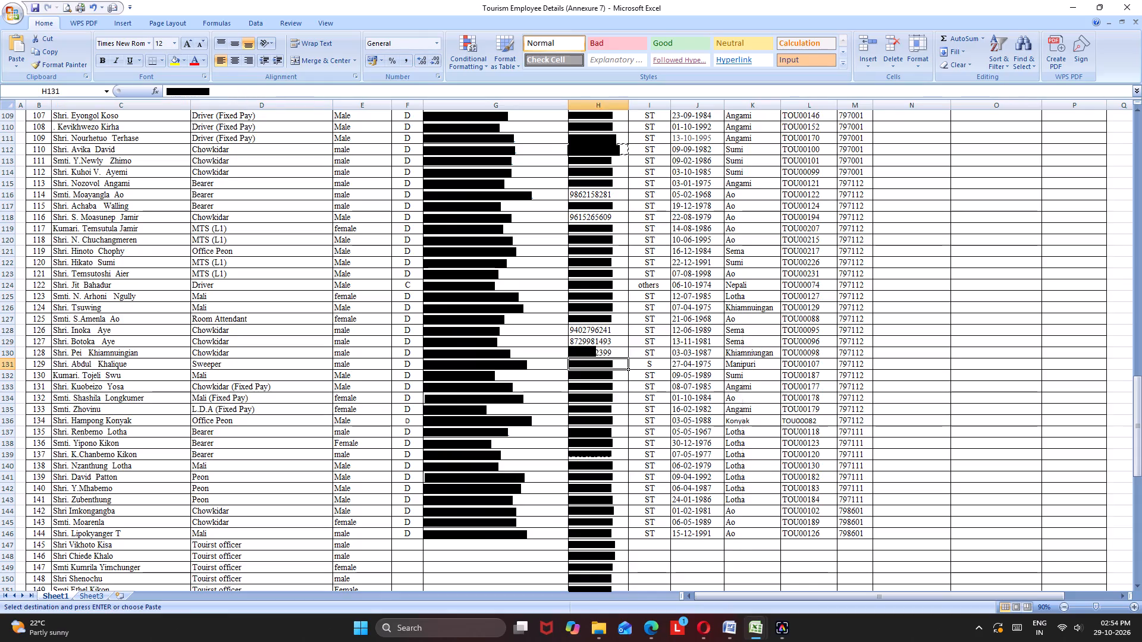
pyautogui.click(617, 386)
# Back in the Word contact list, replace row 7's partial Contact No in the DIMAPUR District table with the copied number, without an extra line.
pyautogui.click(730, 630)
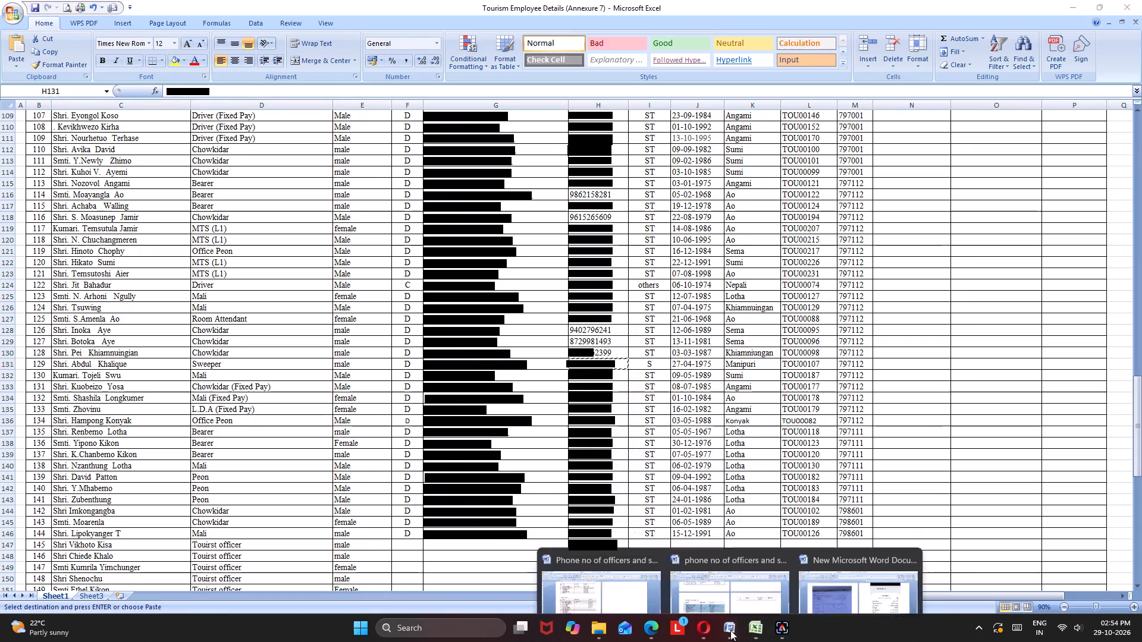
pyautogui.click(620, 563)
pyautogui.moveTo(474, 348); pyautogui.dragTo(448, 347)
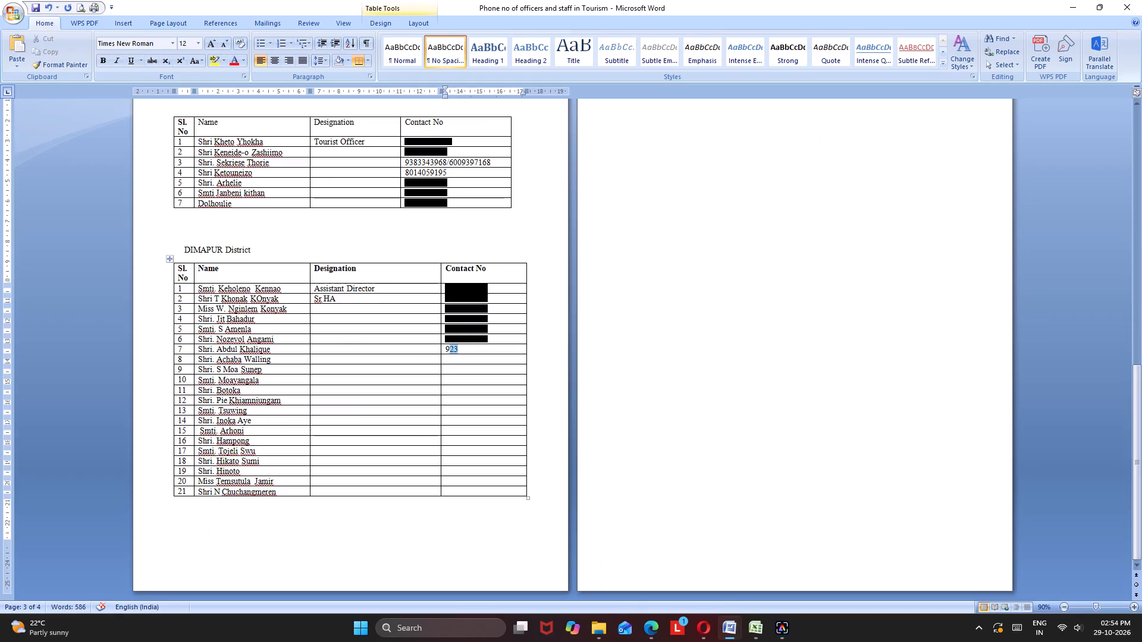
pyautogui.moveTo(448, 347); pyautogui.dragTo(447, 347)
pyautogui.press('BackSpace')
pyautogui.rightClick(447, 347)
pyautogui.click(473, 379)
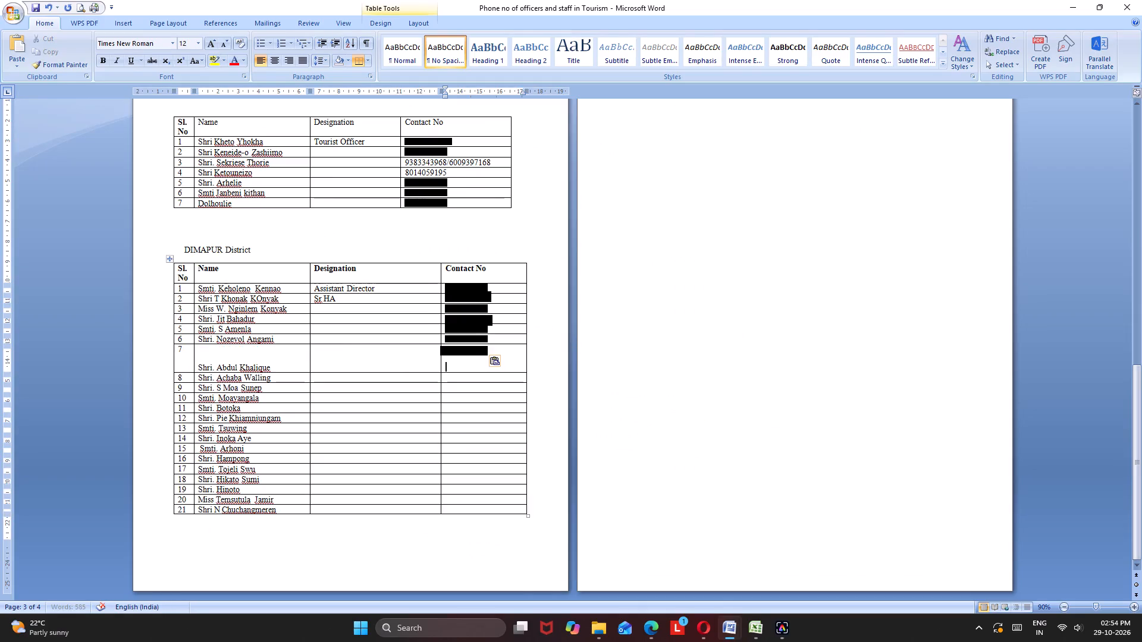
pyautogui.press('BackSpace')
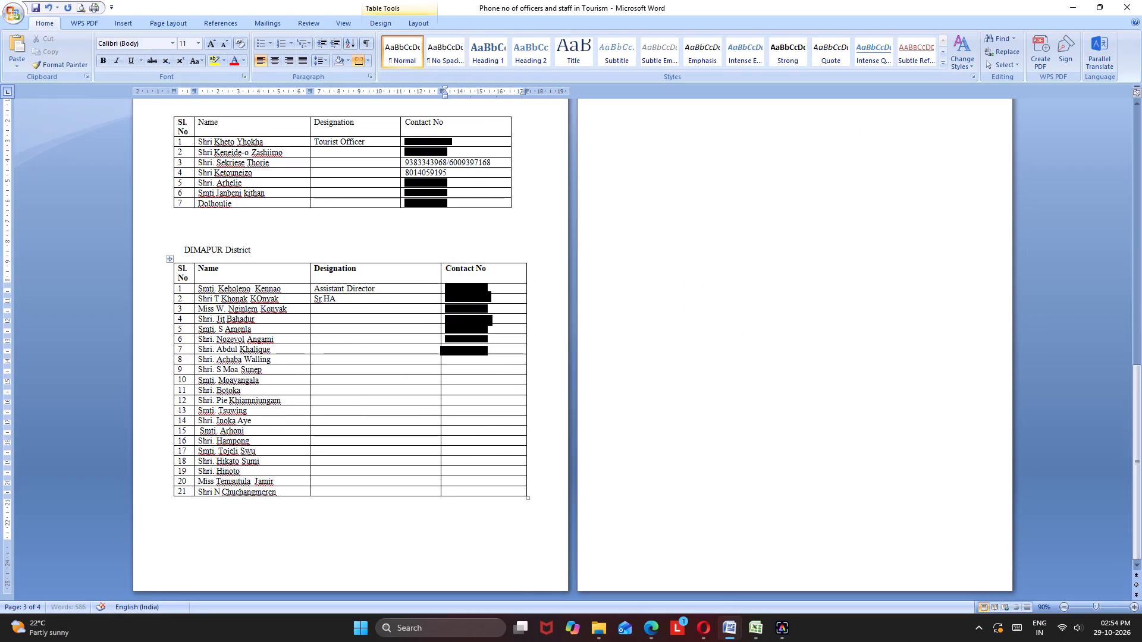
# Set row 7's Contact No in the DIMAPUR District table to font size 12 and open the choice of font.
pyautogui.click(444, 350)
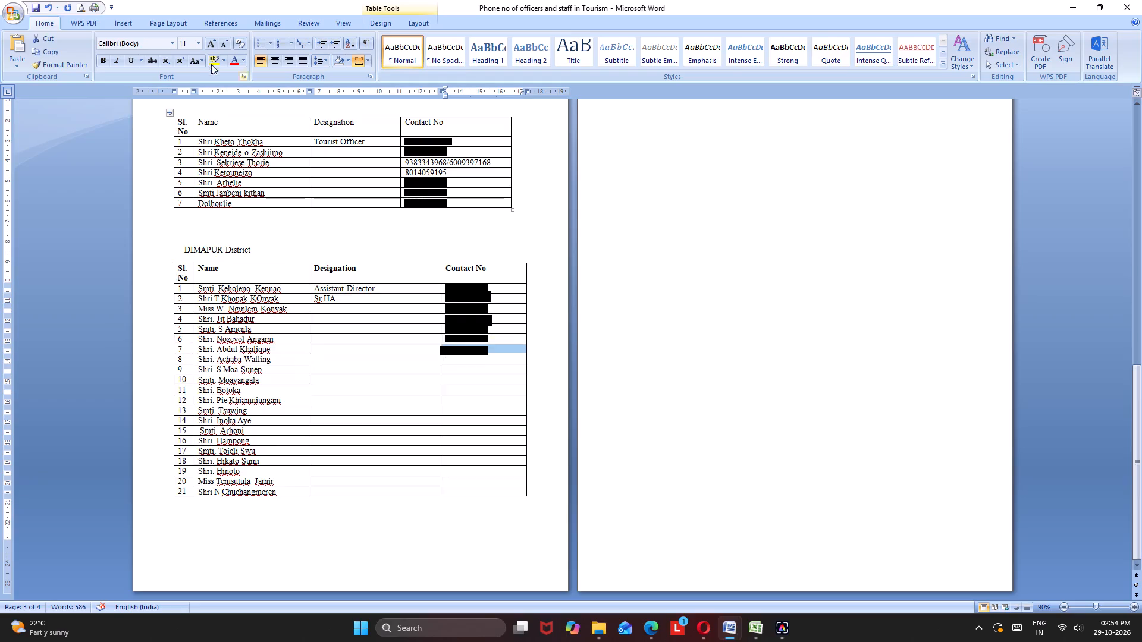
pyautogui.click(197, 44)
pyautogui.click(184, 97)
pyautogui.click(173, 47)
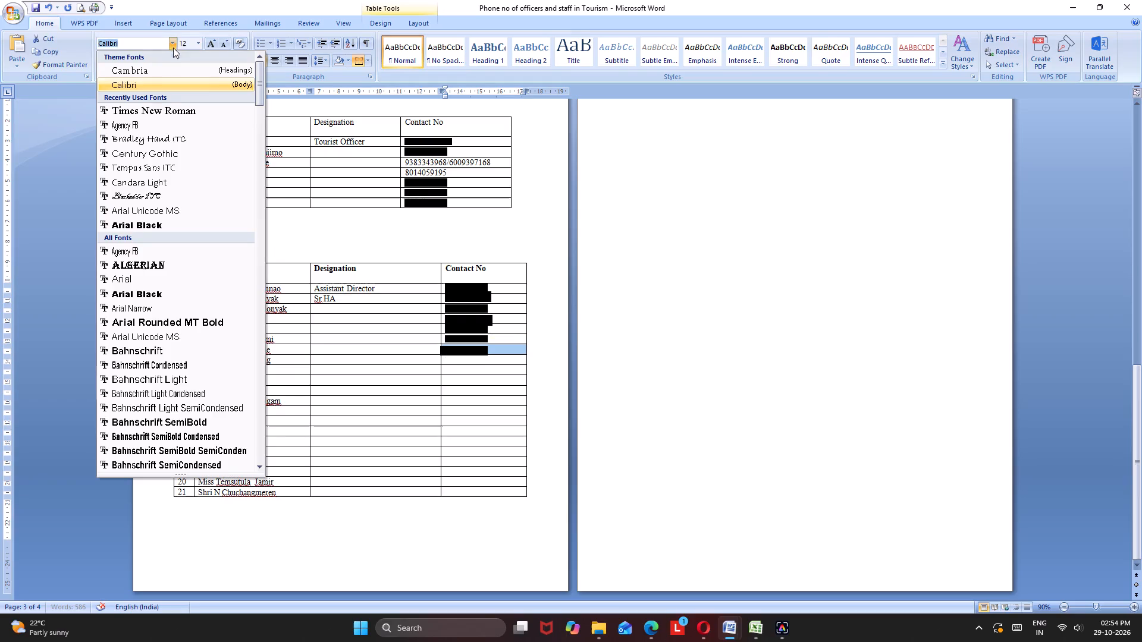
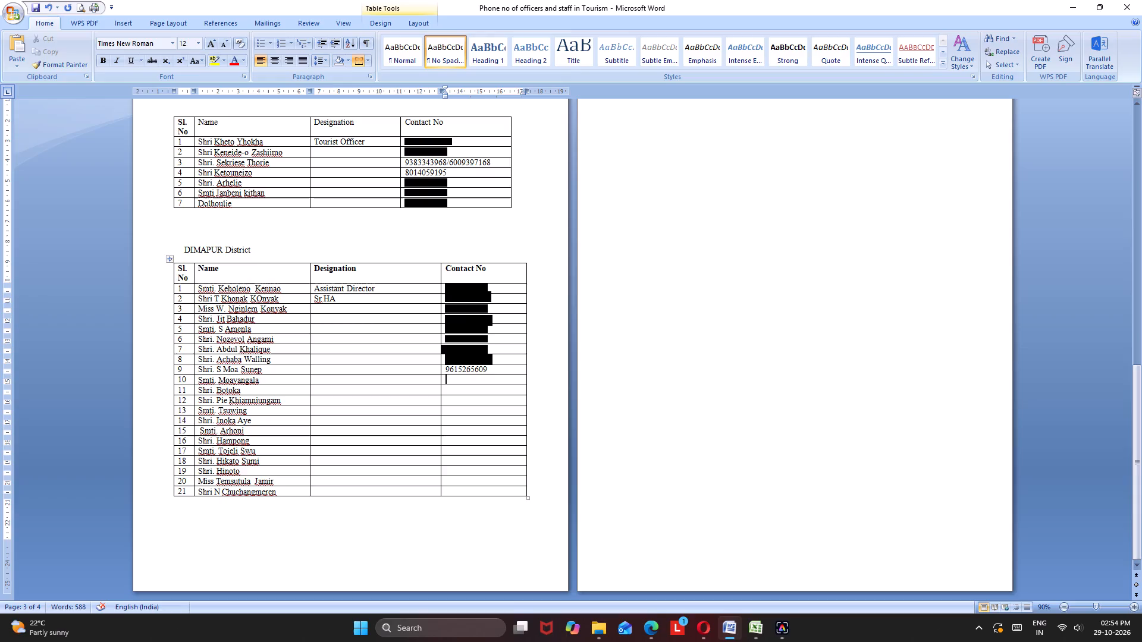
# Enter the contact number in row 10's Contact No cell of the DIMAPUR District table.
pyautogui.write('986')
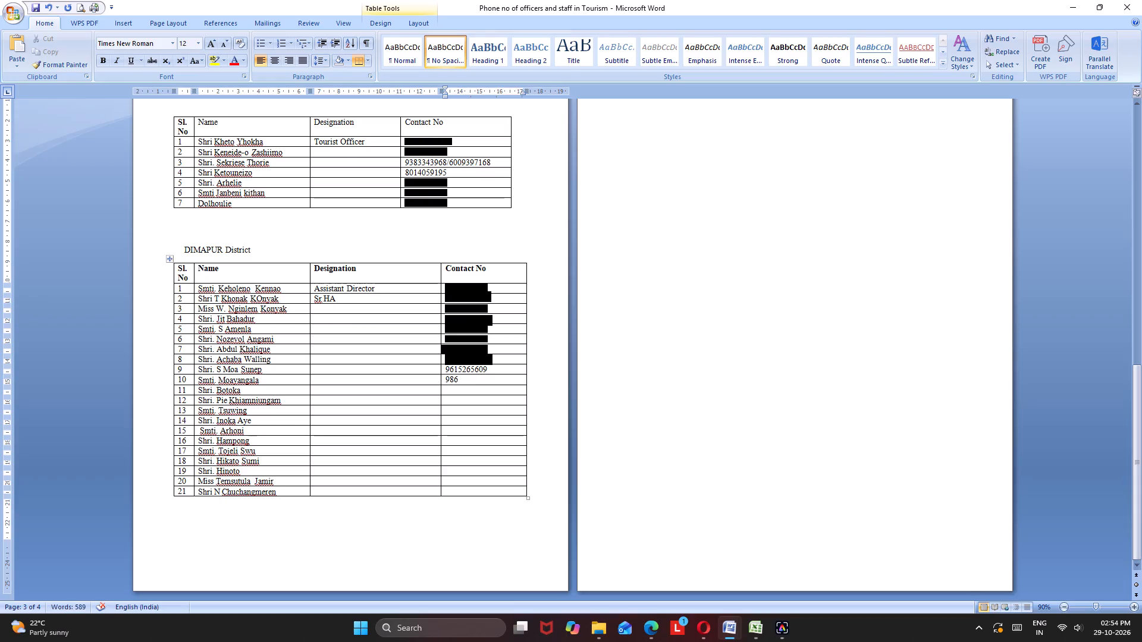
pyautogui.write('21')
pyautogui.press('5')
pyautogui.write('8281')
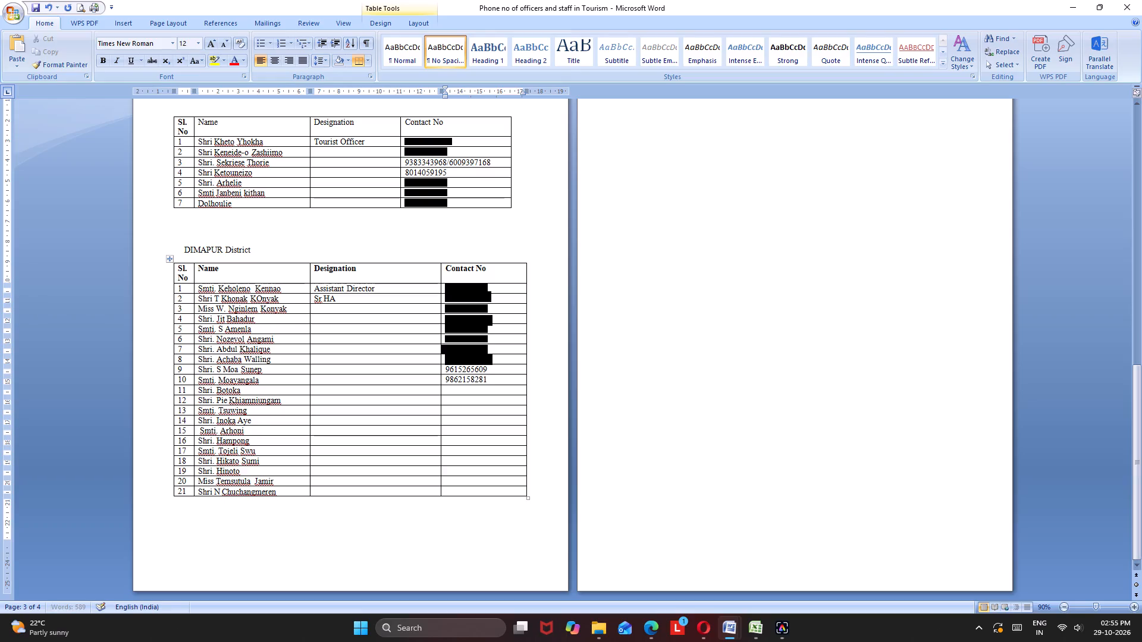
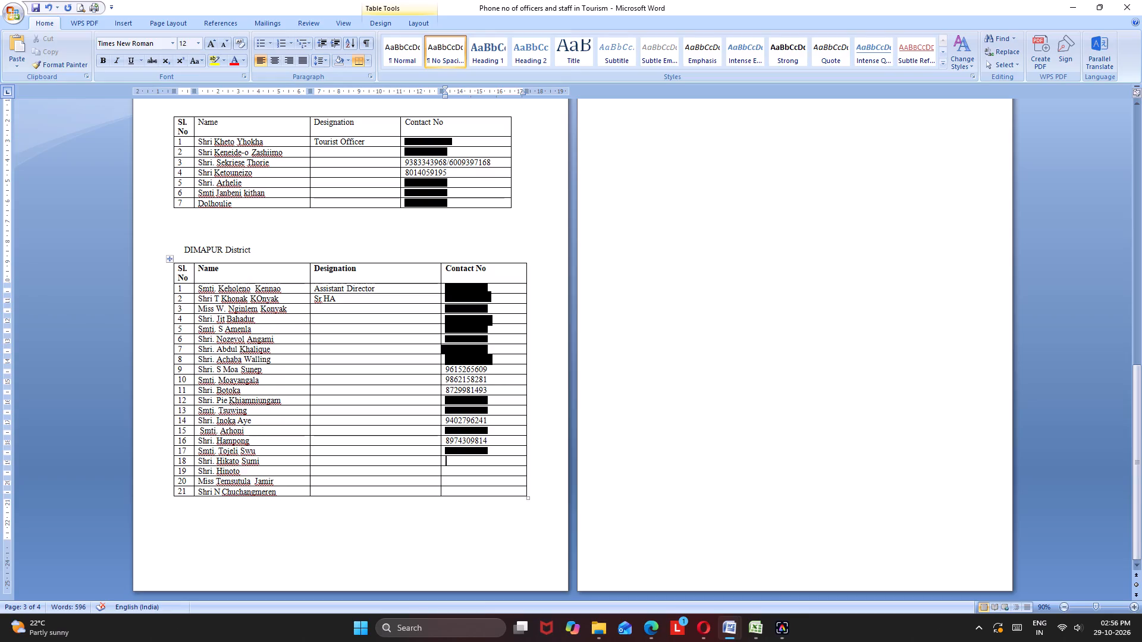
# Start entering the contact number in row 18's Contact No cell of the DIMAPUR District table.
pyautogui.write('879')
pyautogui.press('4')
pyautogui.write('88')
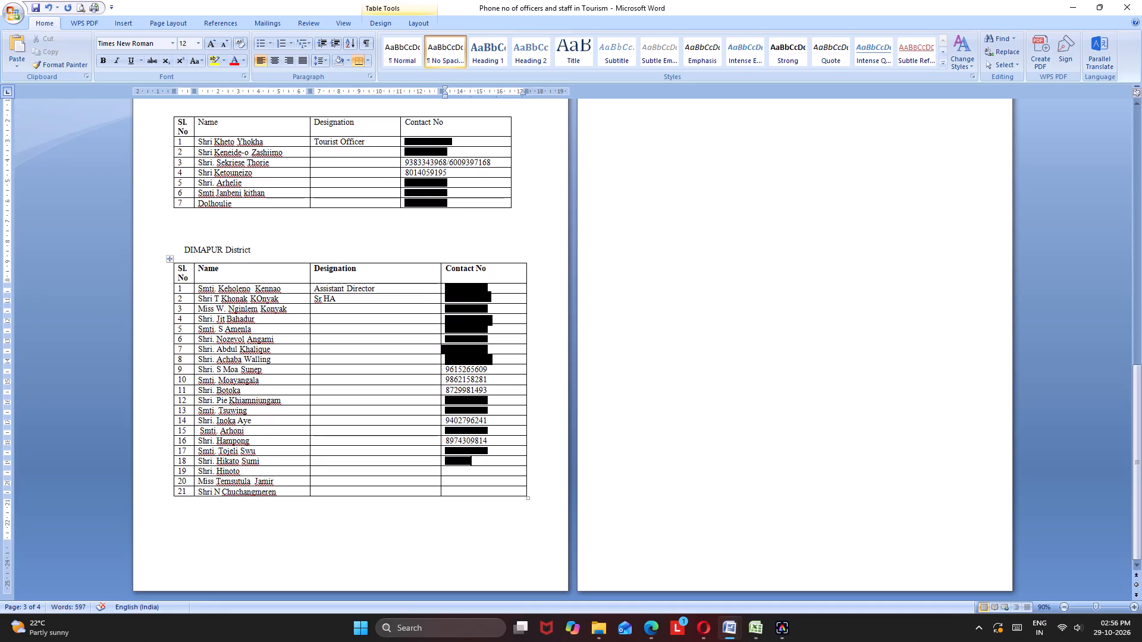
# Clear the contact numbers from the Contact No cells of rows 17 and 18 in the DIMAPUR District table.
pyautogui.moveTo(448, 452); pyautogui.dragTo(453, 455)
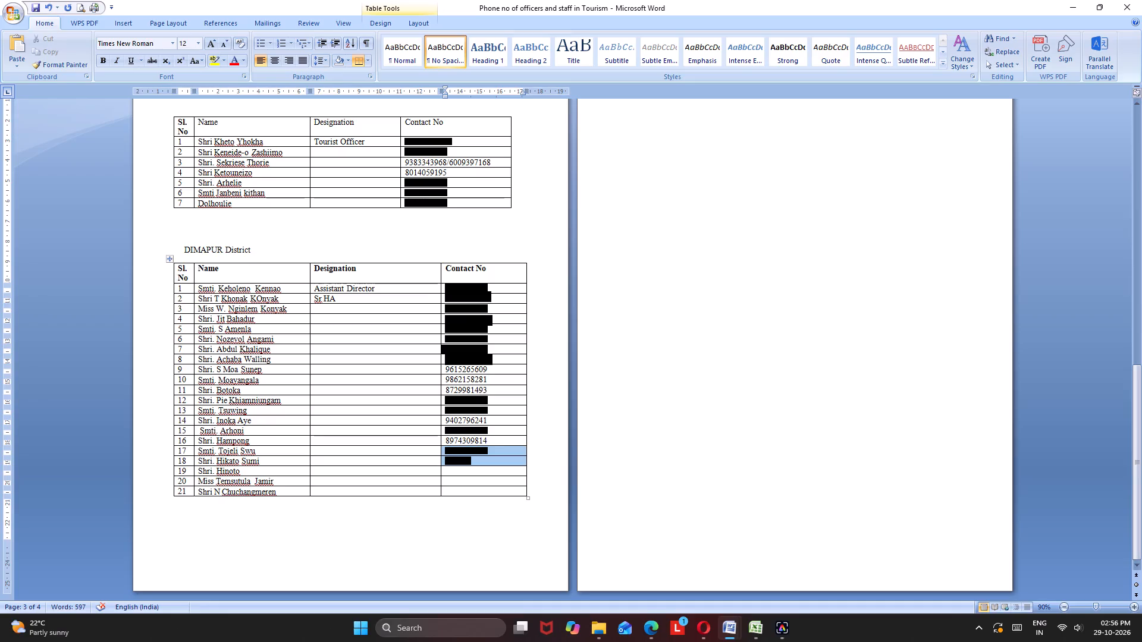
pyautogui.moveTo(453, 455); pyautogui.dragTo(468, 460)
pyautogui.press('Delete')
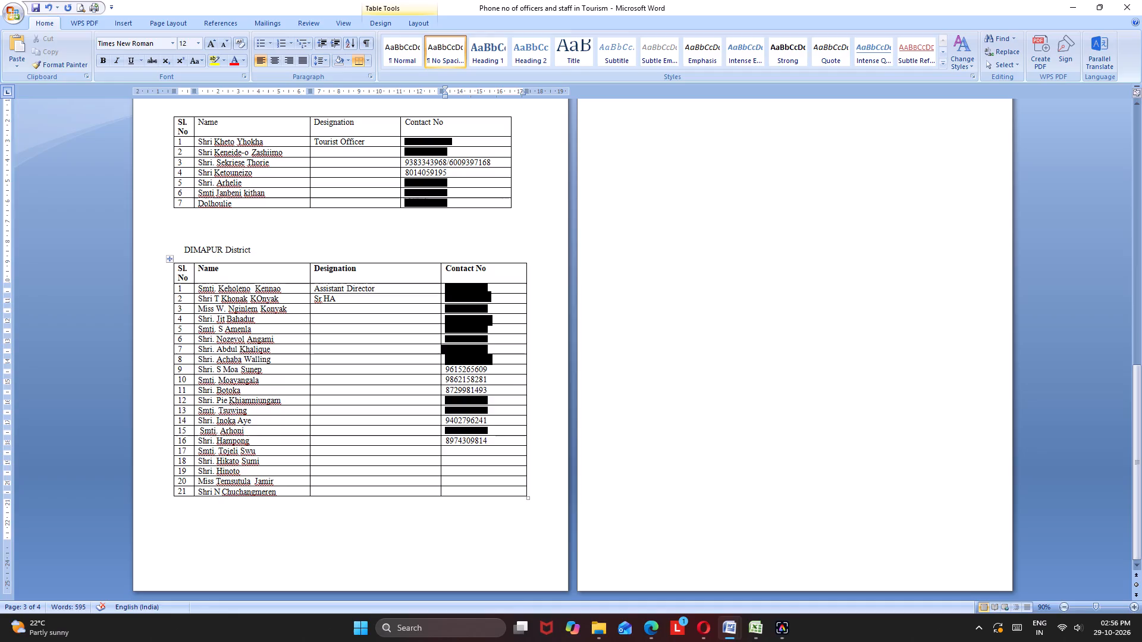
# Select the contact number in row 16's Contact No cell of the DIMAPUR District table.
pyautogui.moveTo(234, 433); pyautogui.dragTo(485, 433)
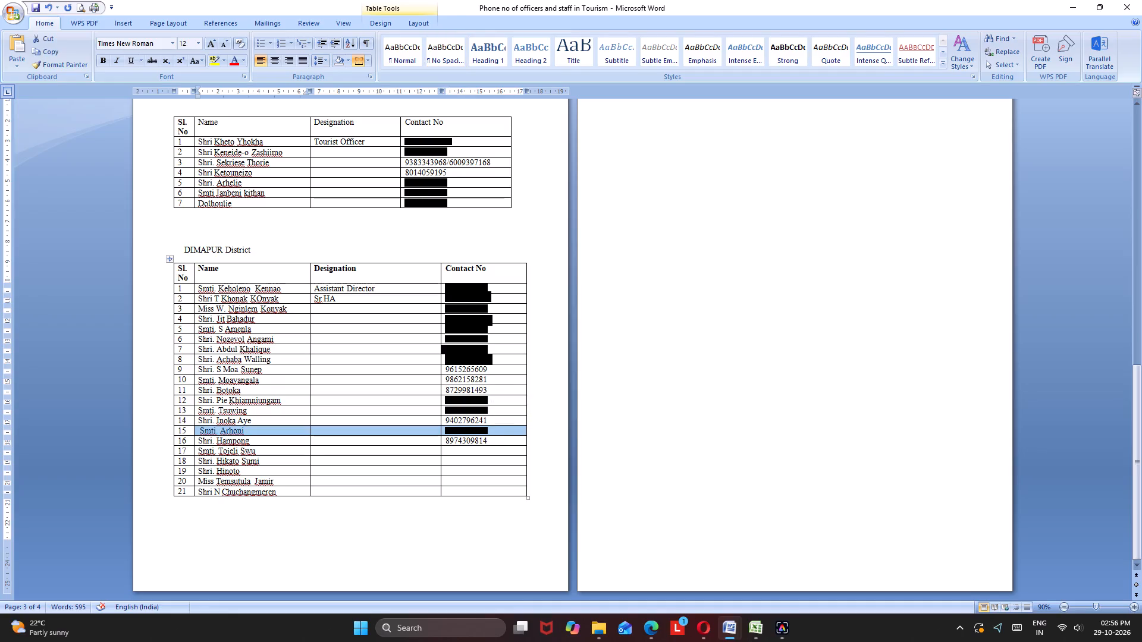
pyautogui.click(451, 458)
pyautogui.moveTo(447, 443); pyautogui.dragTo(501, 442)
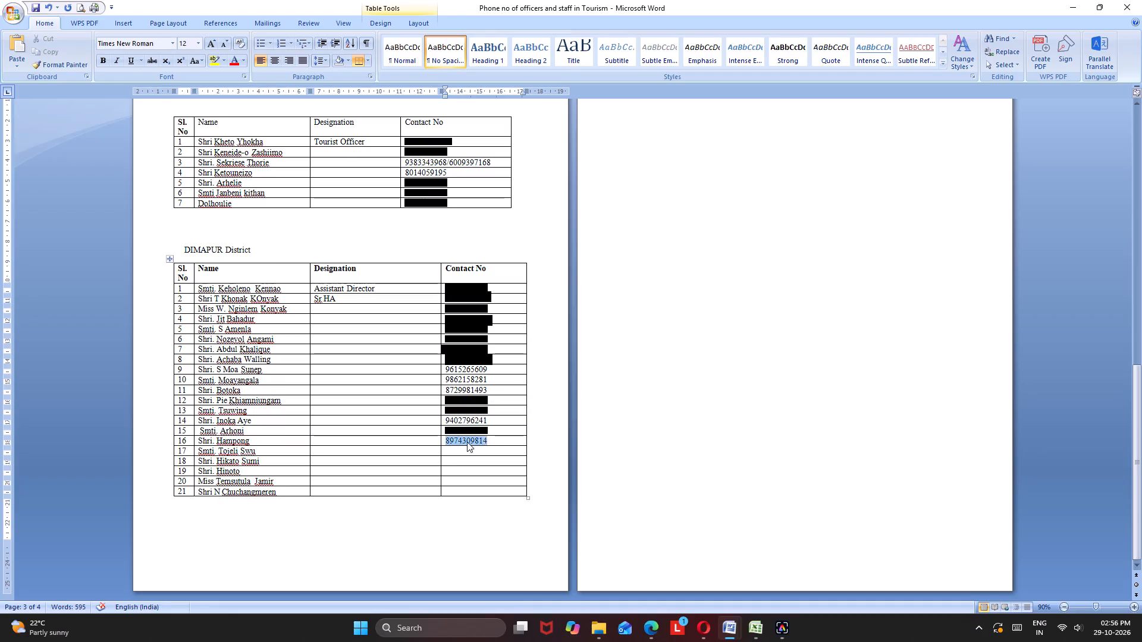
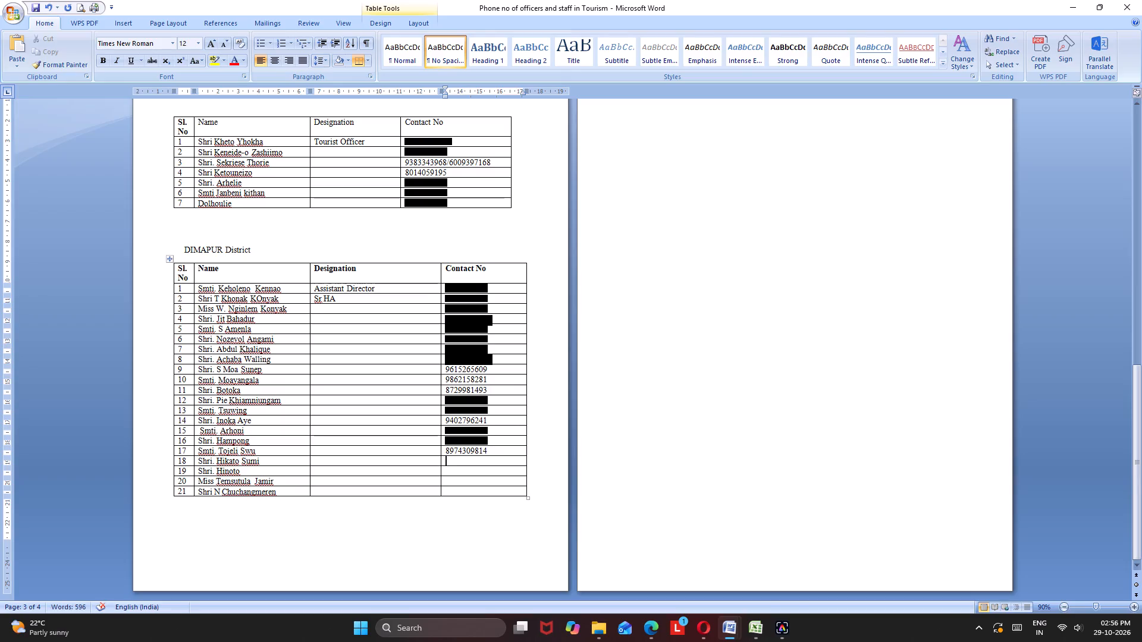
# Enter the ten-digit contact number in row 18's Contact No cell of the DIMAPUR District table.
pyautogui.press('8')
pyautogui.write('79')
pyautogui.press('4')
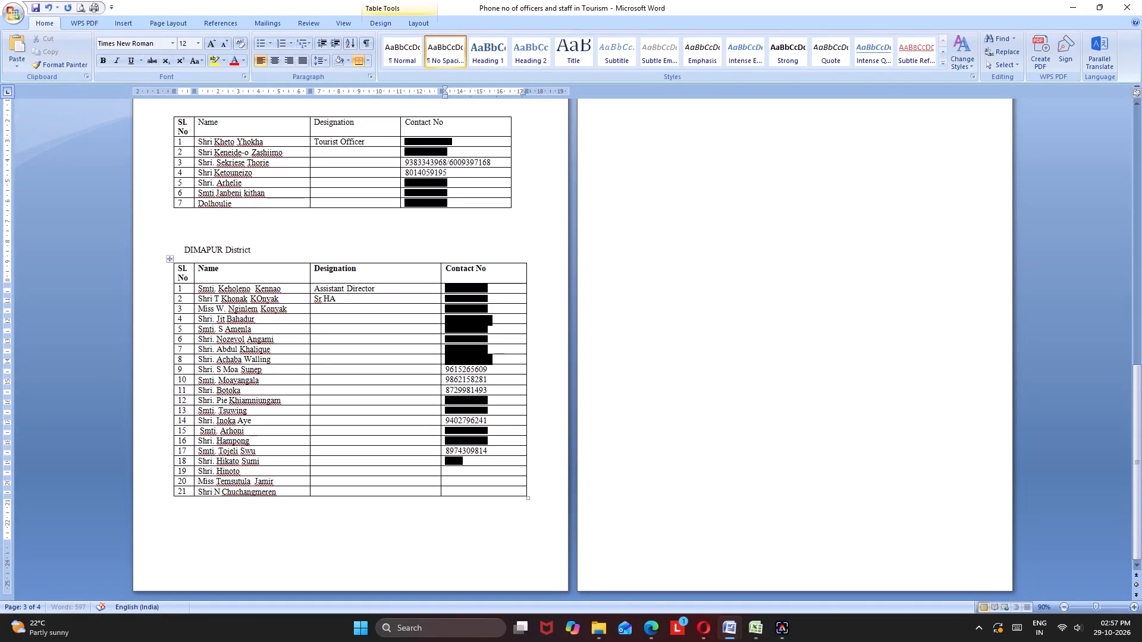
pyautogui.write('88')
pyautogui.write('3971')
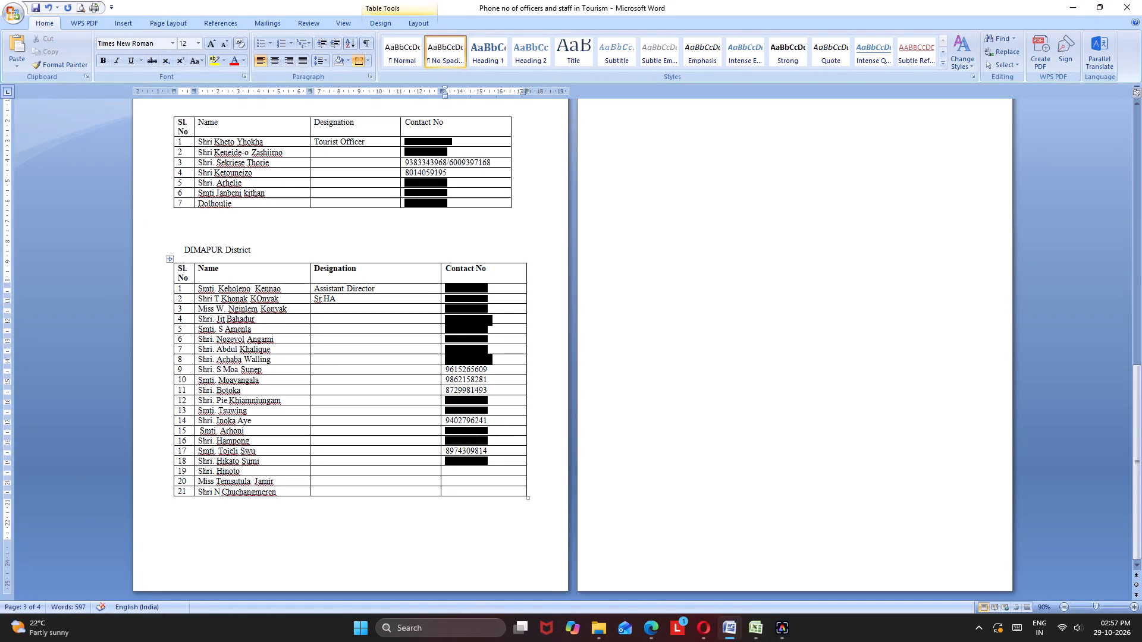
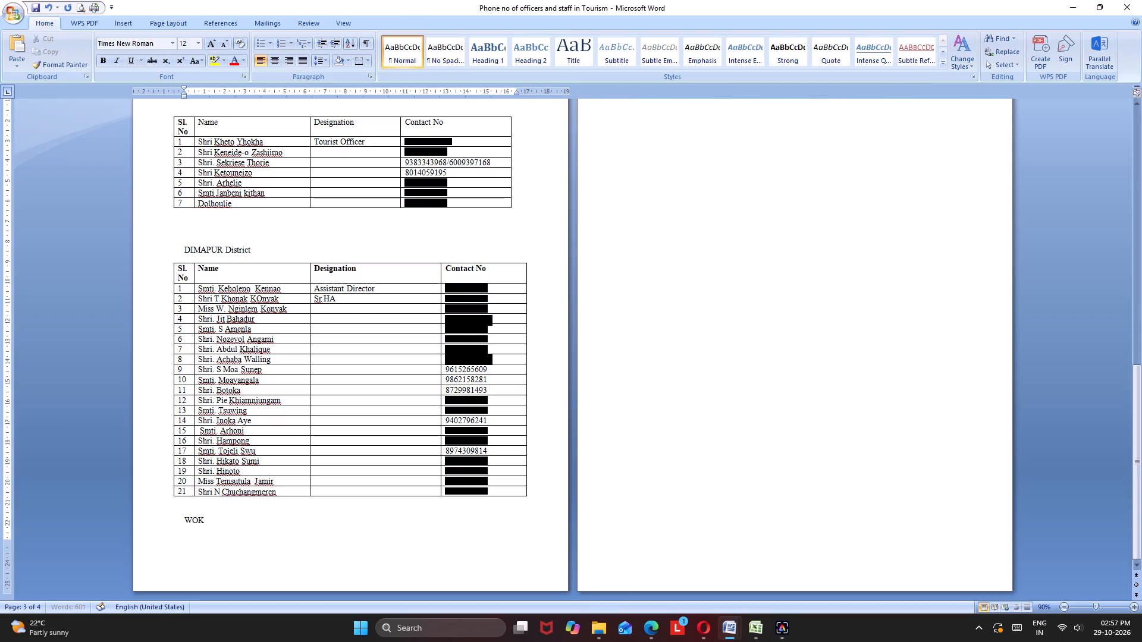
# Complete the heading "WOKHA DISTRICT" below the DIMAPUR District table and push it onto the next page.
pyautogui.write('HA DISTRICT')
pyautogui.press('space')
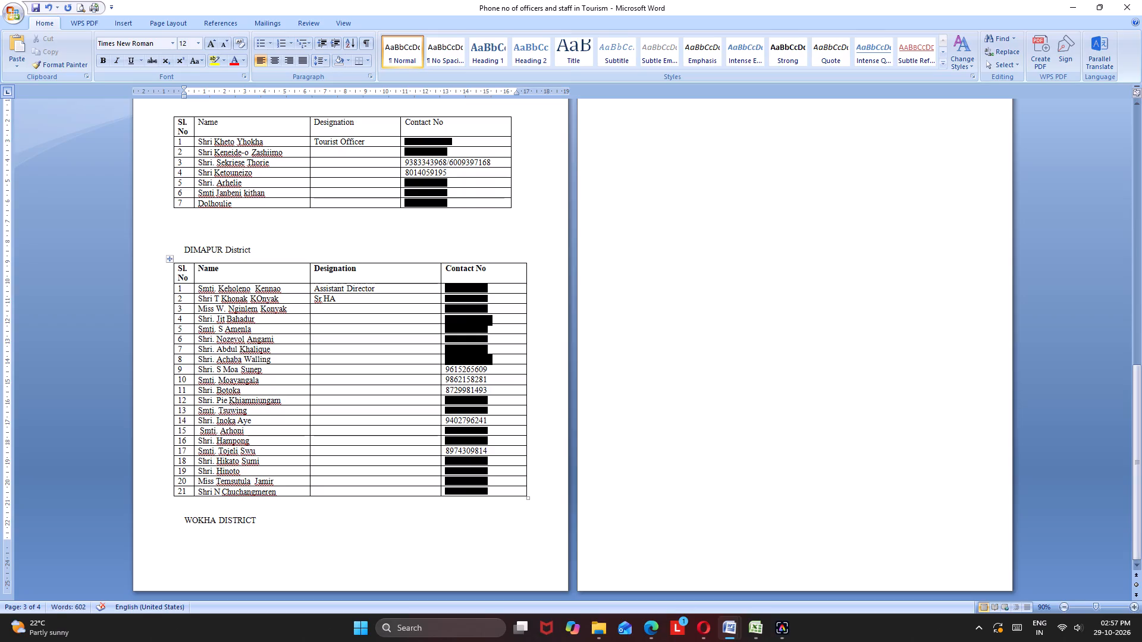
pyautogui.click(218, 508)
pyautogui.press('Return')
# Copy the DIMAPUR District table's header row and paste it under the WOKHA DISTRICT heading.
pyautogui.moveTo(184, 272); pyautogui.dragTo(478, 273)
pyautogui.rightClick(478, 273)
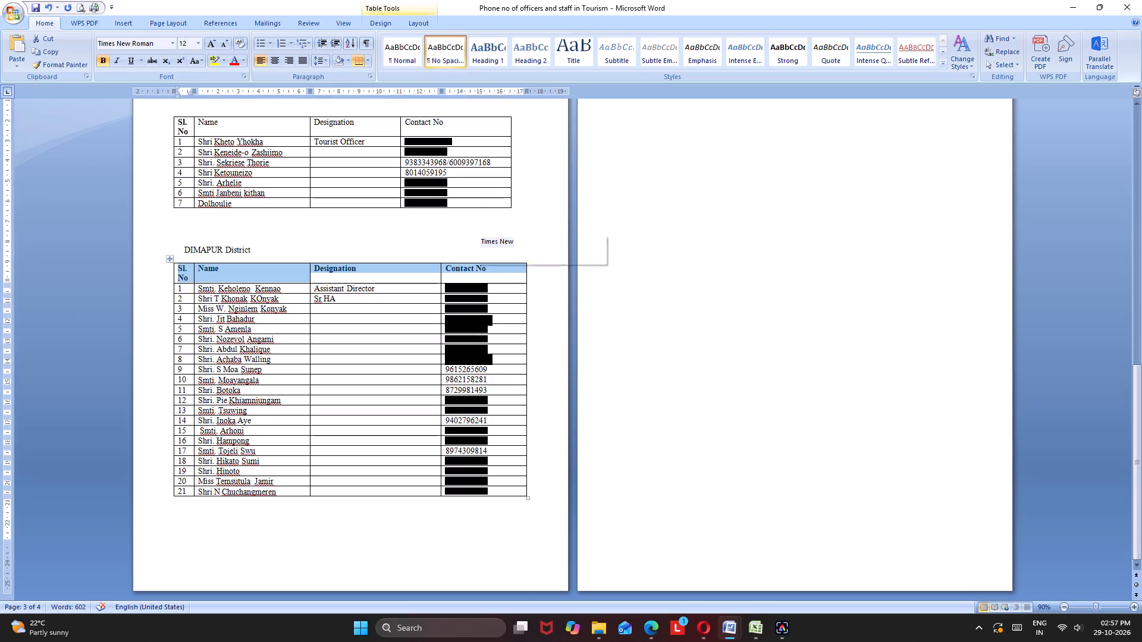
pyautogui.click(510, 295)
pyautogui.scroll(4, 537, 318)
pyautogui.click(646, 211)
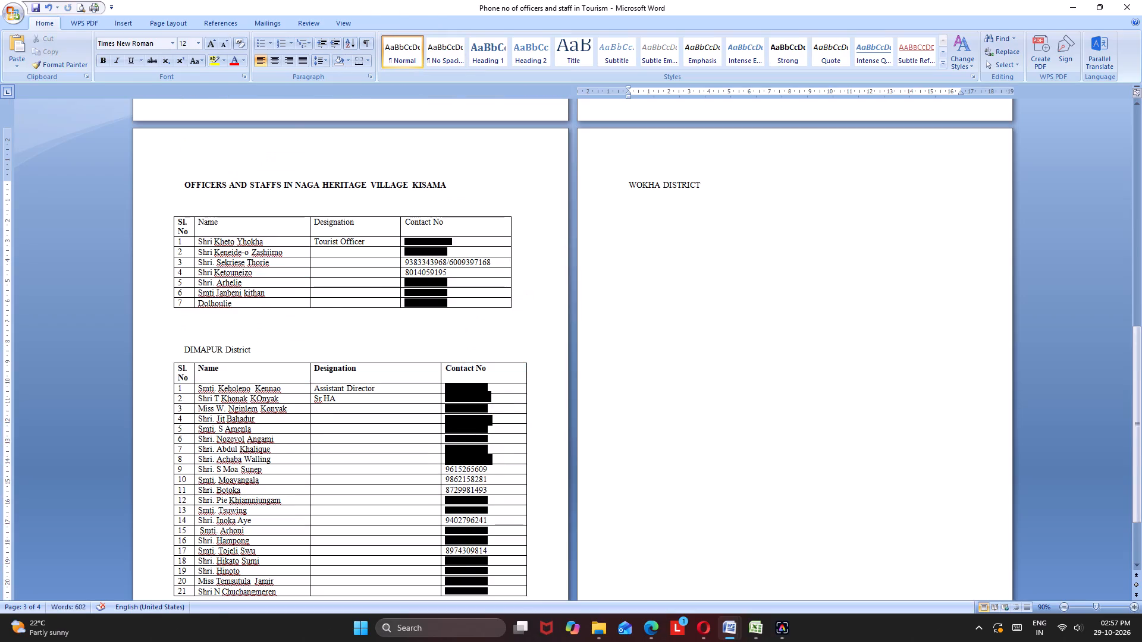
pyautogui.click(666, 335)
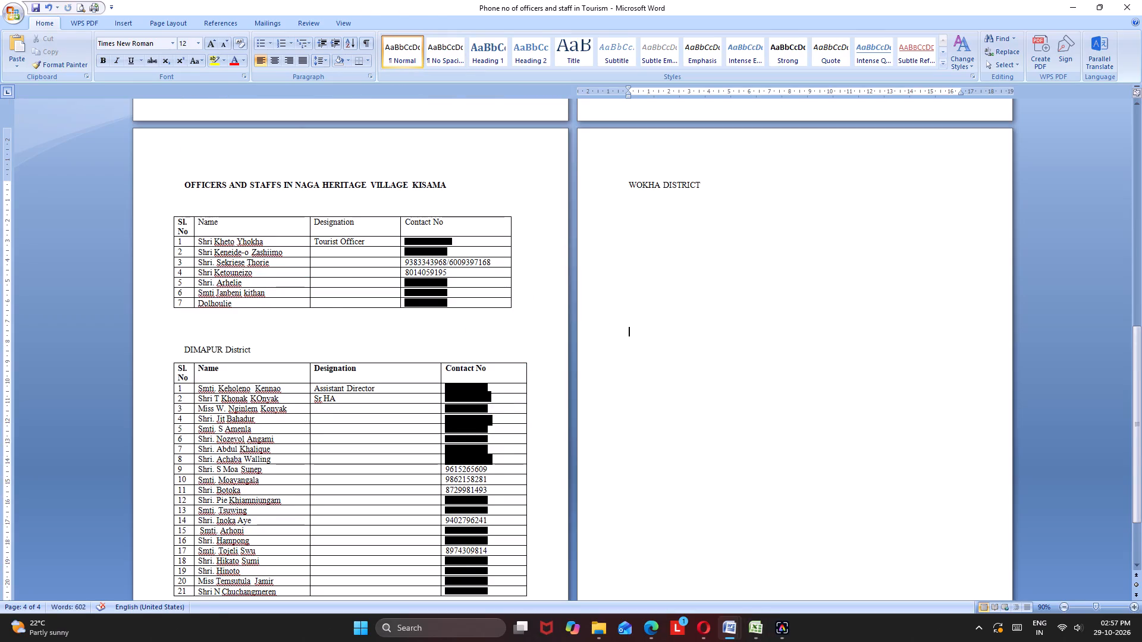
pyautogui.rightClick(652, 223)
pyautogui.click(641, 211)
pyautogui.click(638, 210)
pyautogui.rightClick(638, 210)
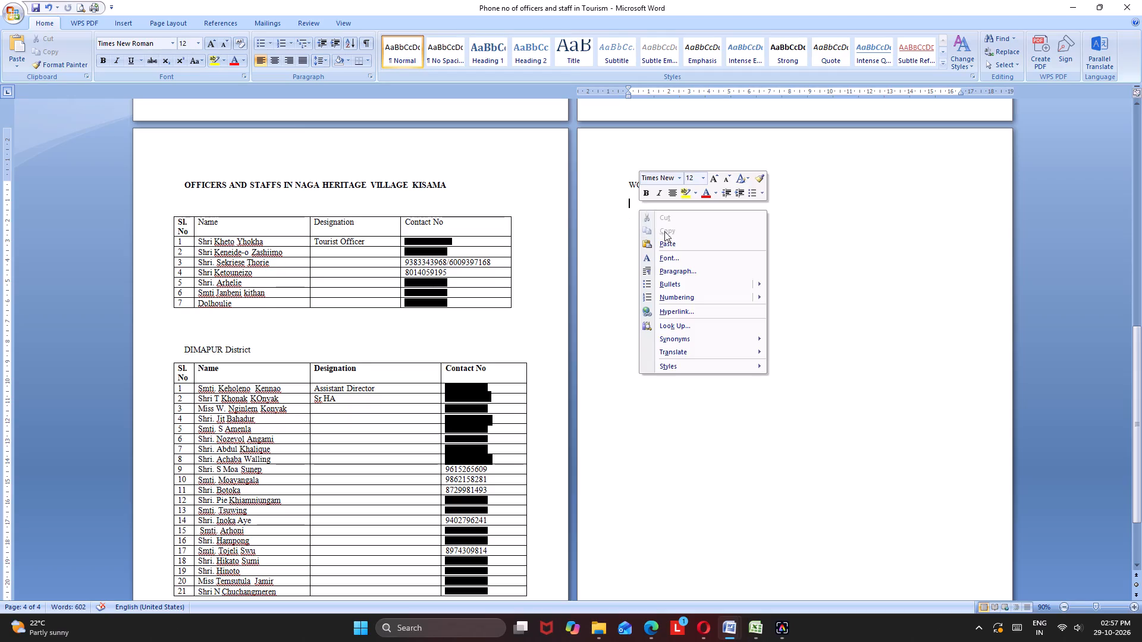
pyautogui.click(669, 242)
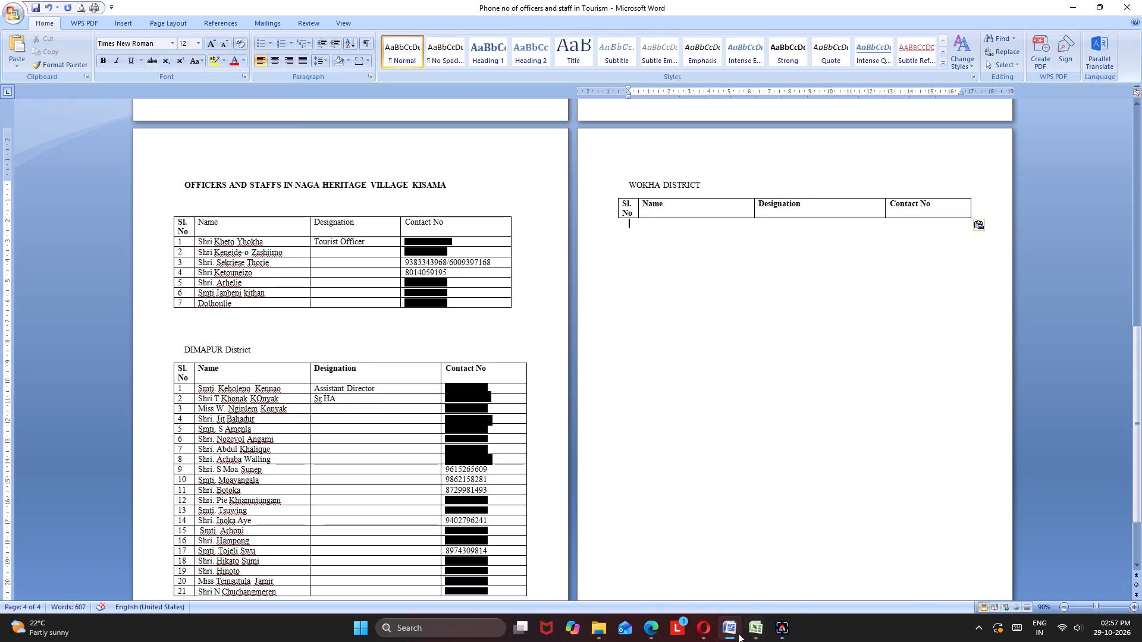
# Copy all staff names from the wokha sheet of the Excel incumbency list and paste them below the WOKHA header row in Word.
pyautogui.click(761, 632)
pyautogui.click(857, 561)
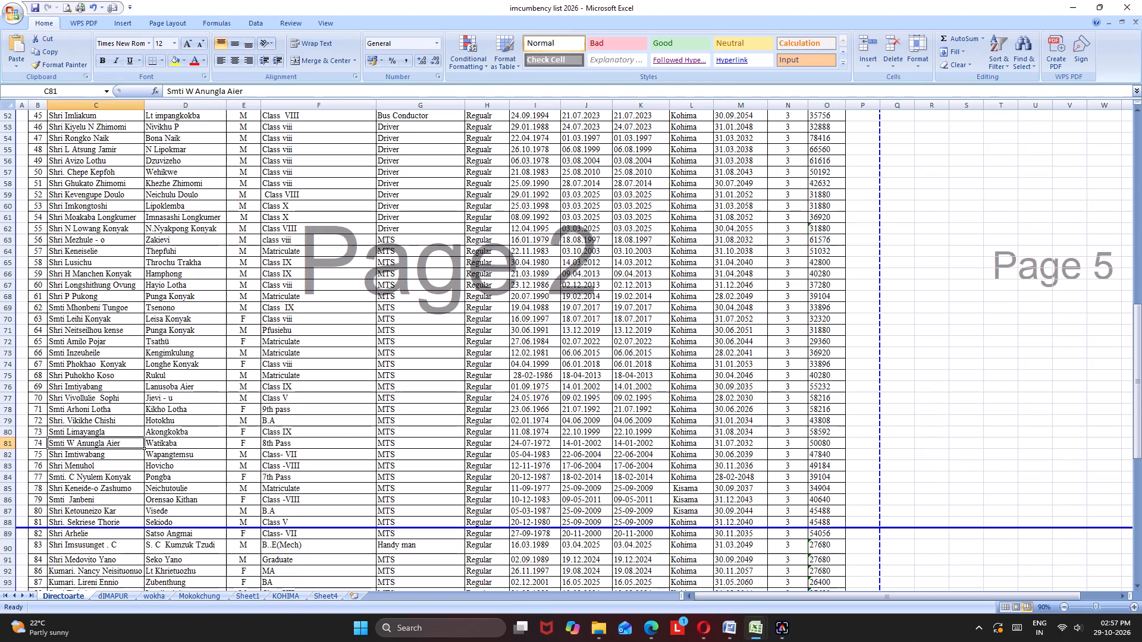
pyautogui.click(159, 593)
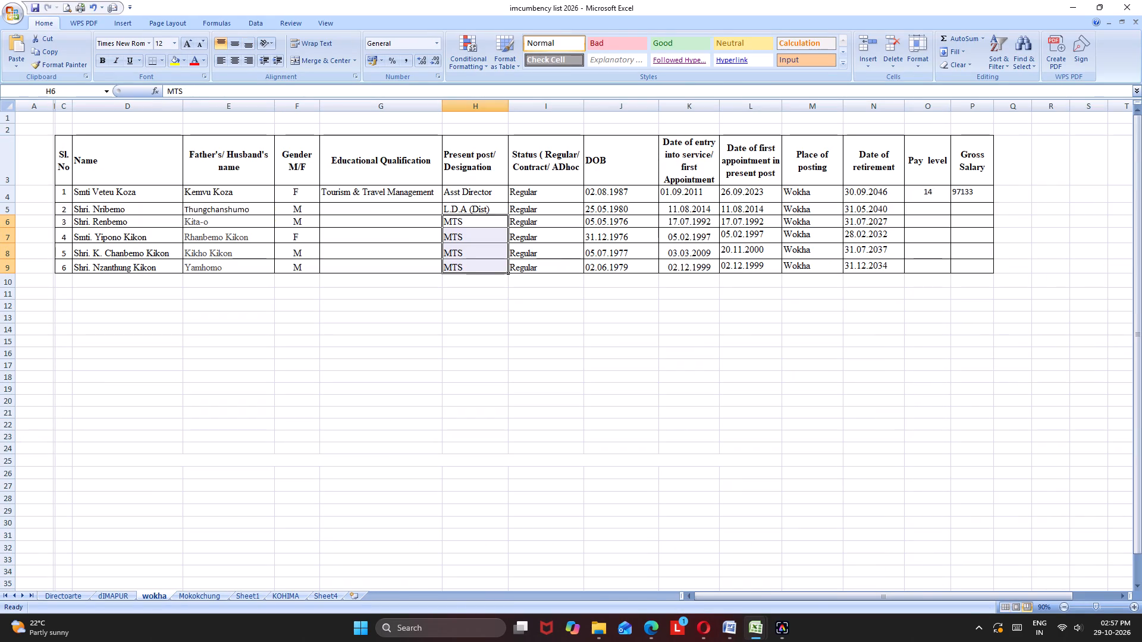
pyautogui.moveTo(113, 187); pyautogui.dragTo(115, 269)
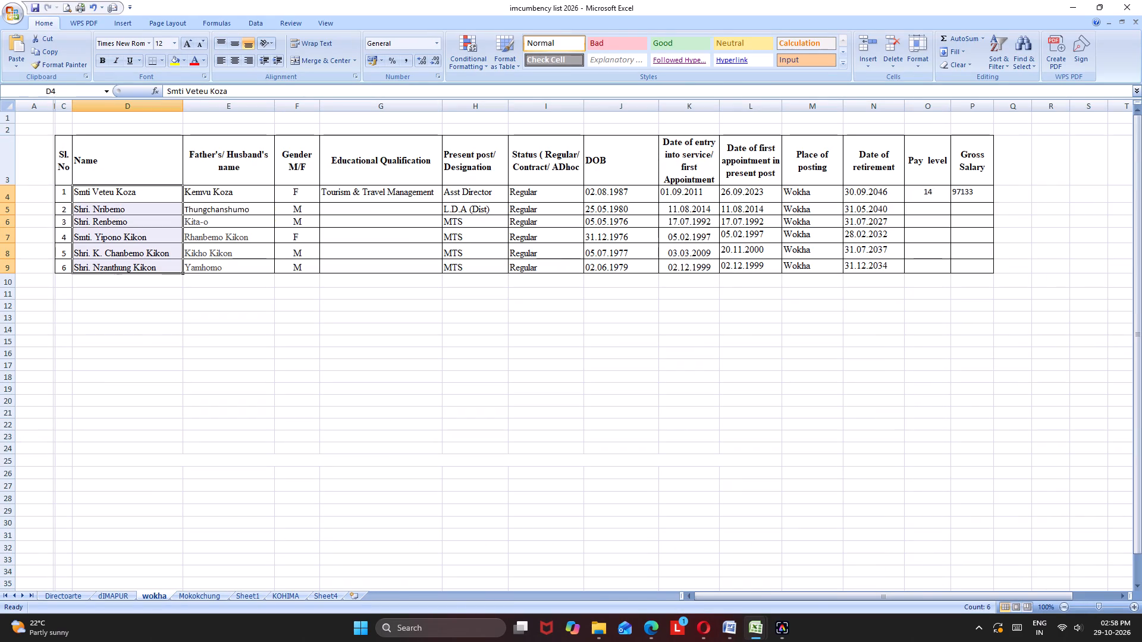
pyautogui.rightClick(115, 269)
pyautogui.click(145, 291)
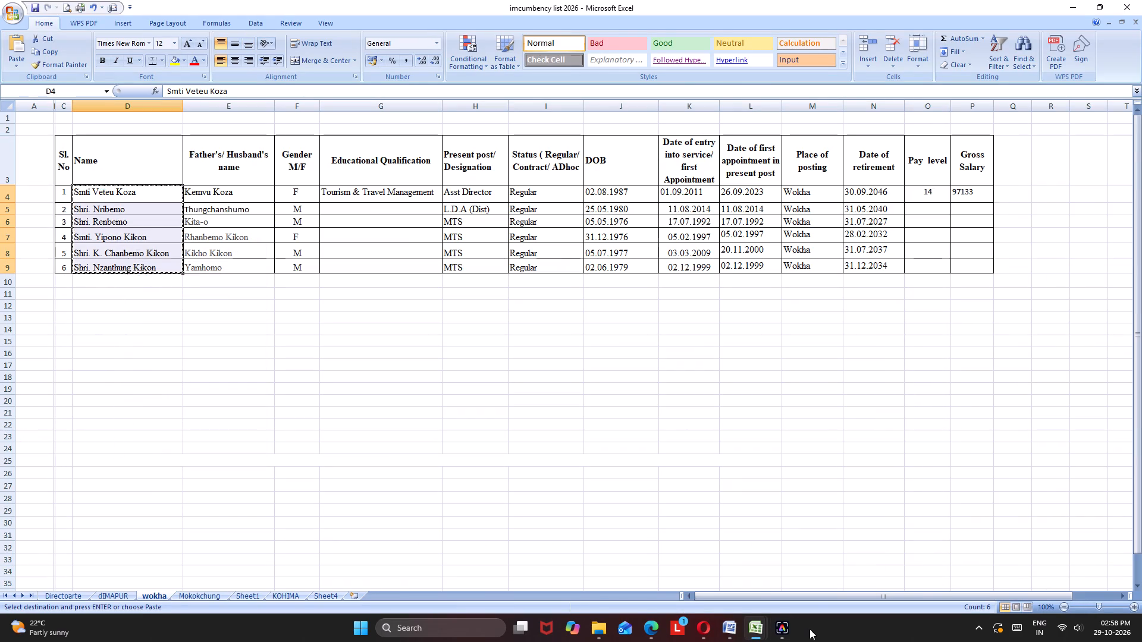
pyautogui.click(727, 630)
pyautogui.click(602, 562)
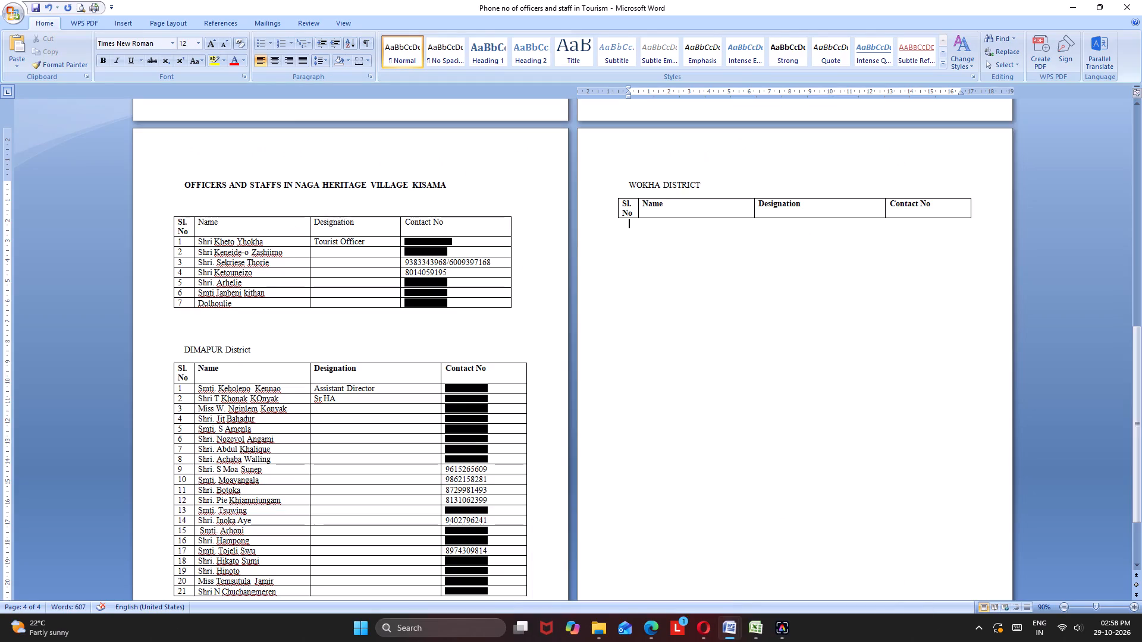
pyautogui.rightClick(691, 303)
pyautogui.click(717, 341)
# Add a blank row under the WOKHA DISTRICT header and move the pasted names into the table's Name column.
pyautogui.click(977, 206)
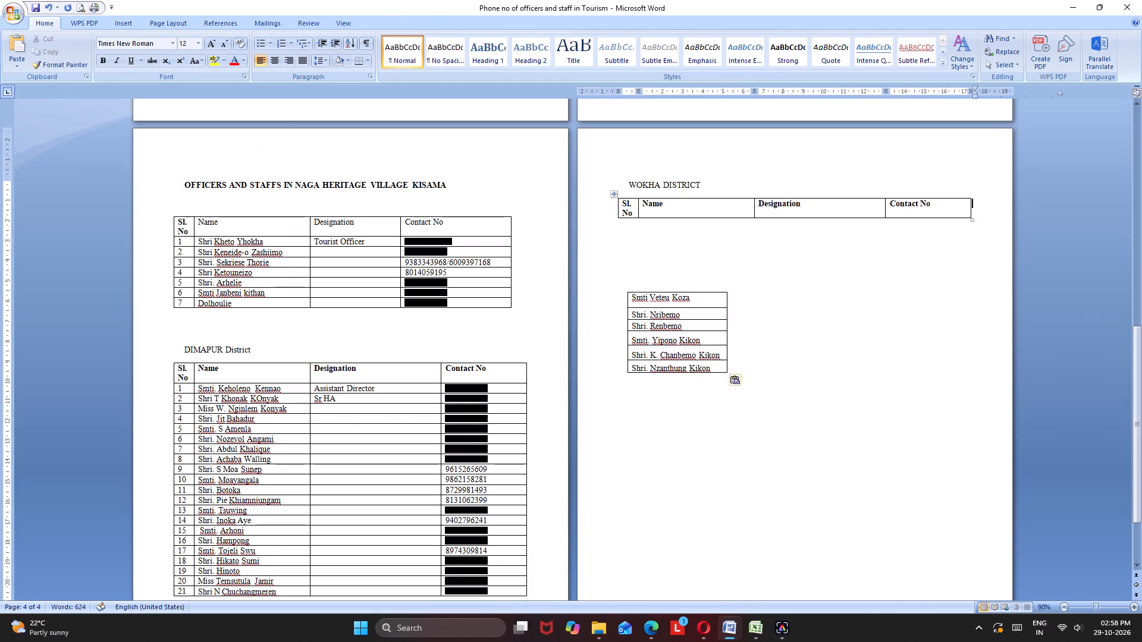
pyautogui.press('Return')
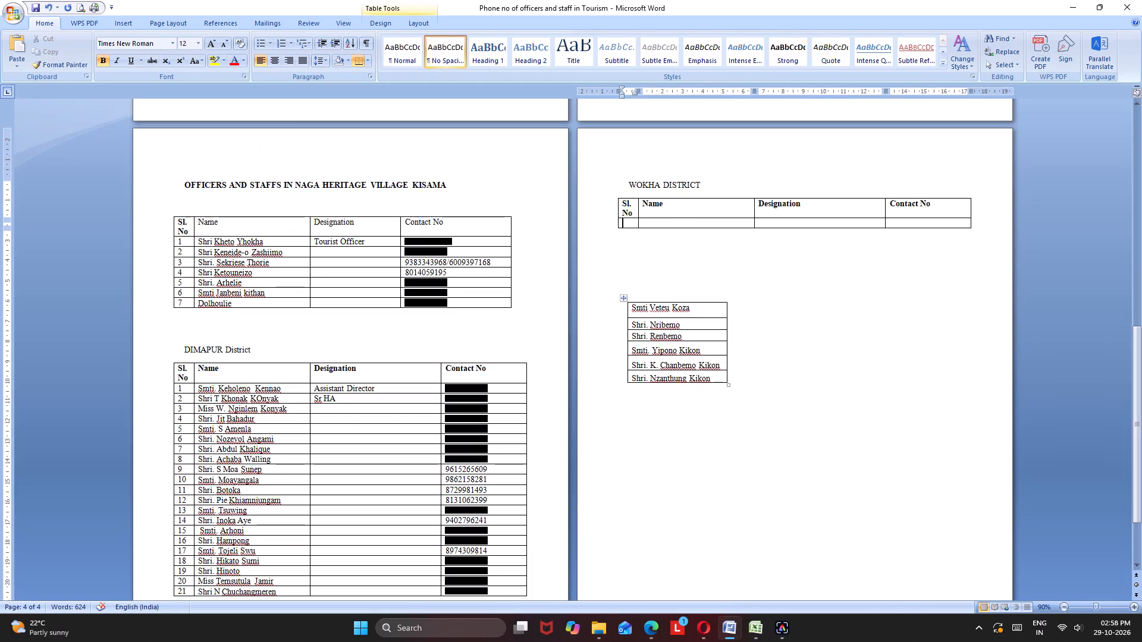
pyautogui.moveTo(677, 311); pyautogui.dragTo(683, 379)
pyautogui.moveTo(636, 310); pyautogui.dragTo(651, 222)
pyautogui.click(632, 225)
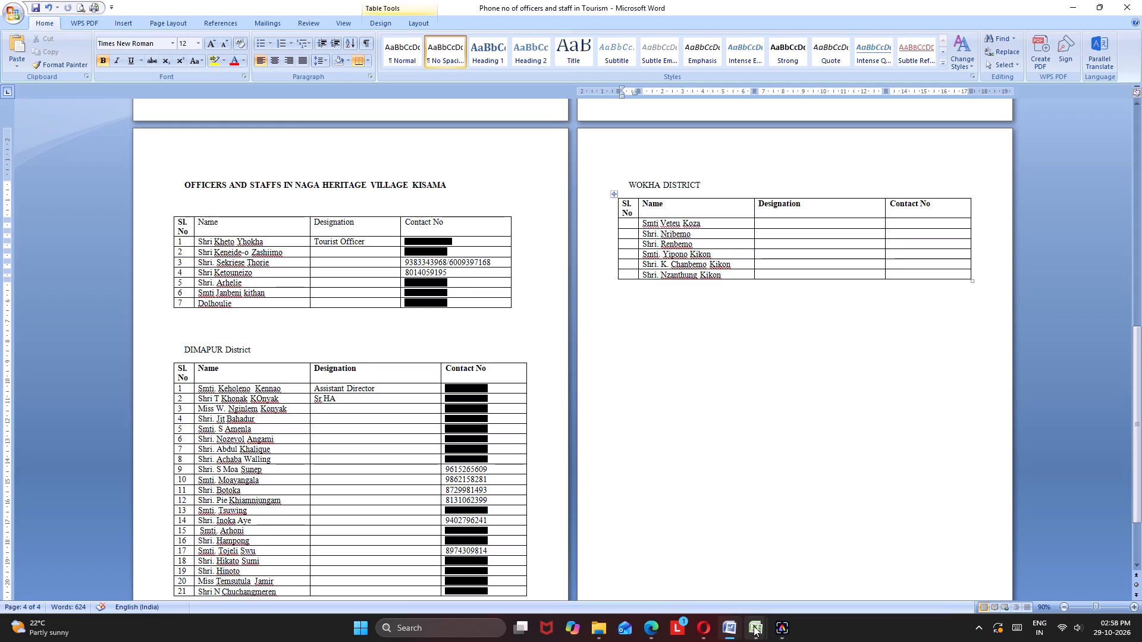
# Copy the Present post/Designation entries from the Excel wokha sheet and paste them into the Designation column of the WOKHA table in Word.
pyautogui.click(870, 562)
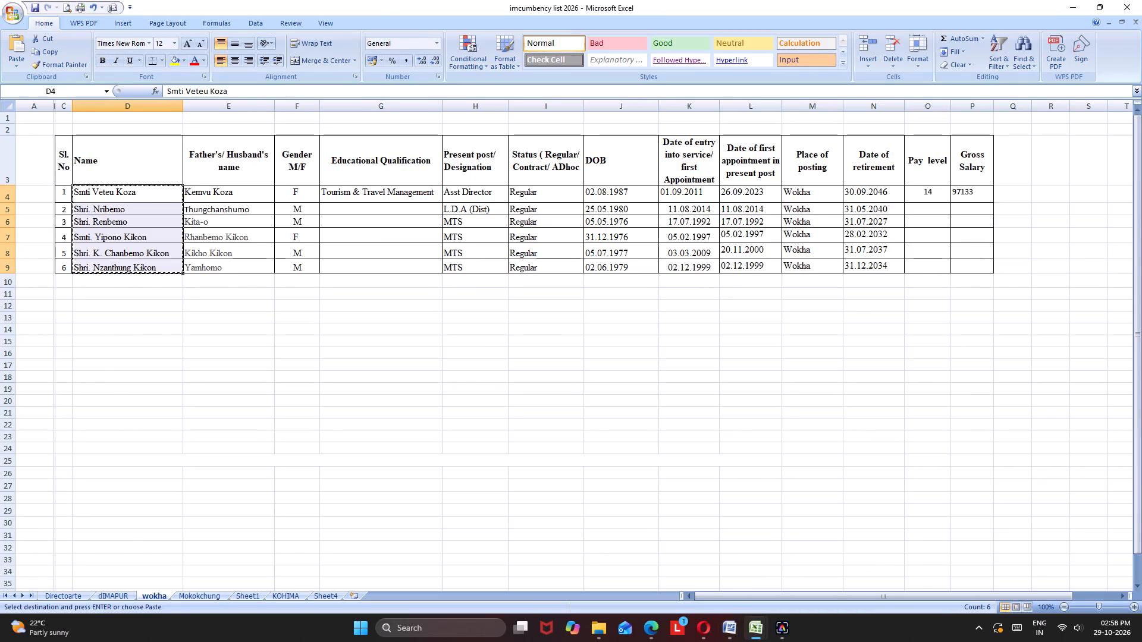
pyautogui.doubleClick(460, 273)
pyautogui.moveTo(468, 190); pyautogui.dragTo(471, 264)
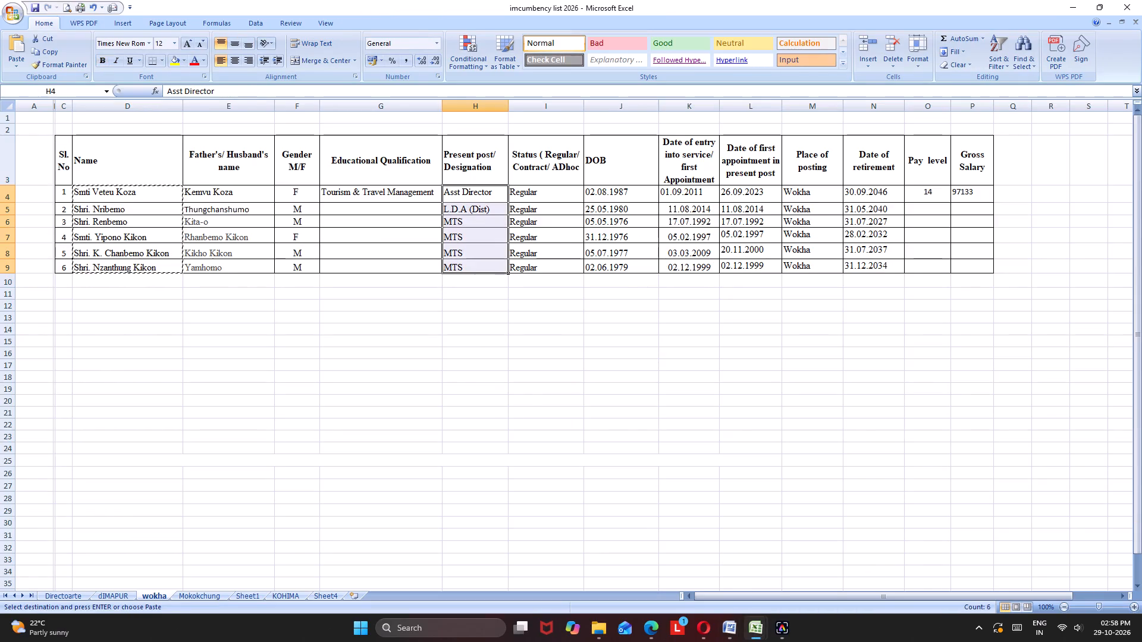
pyautogui.rightClick(471, 264)
pyautogui.click(501, 290)
pyautogui.click(1079, 3)
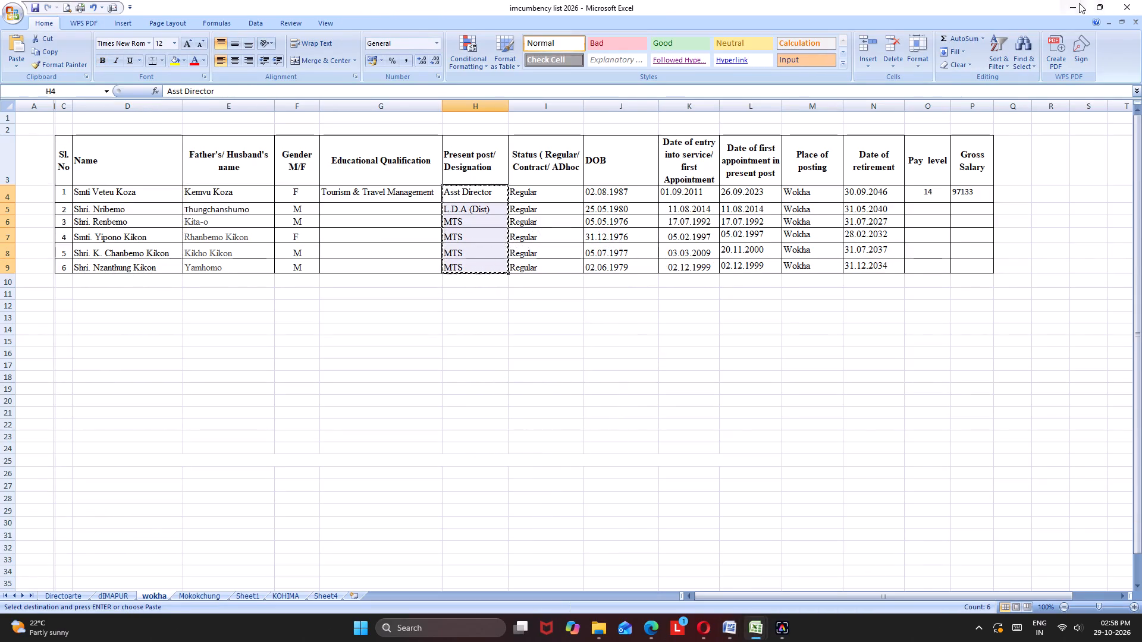
pyautogui.rightClick(770, 222)
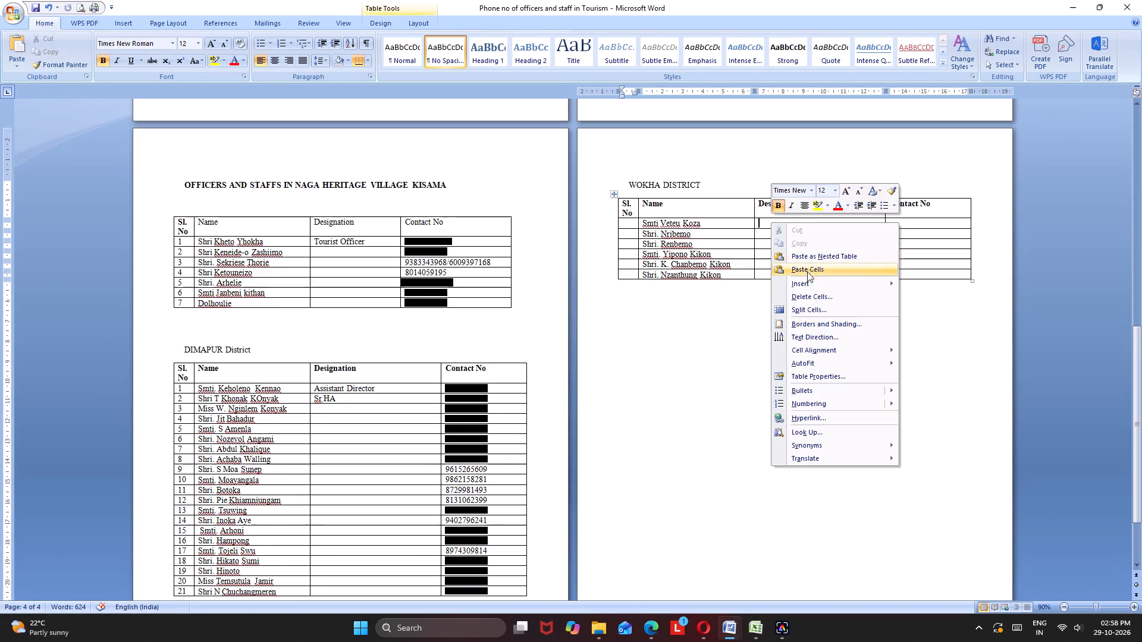
pyautogui.click(805, 269)
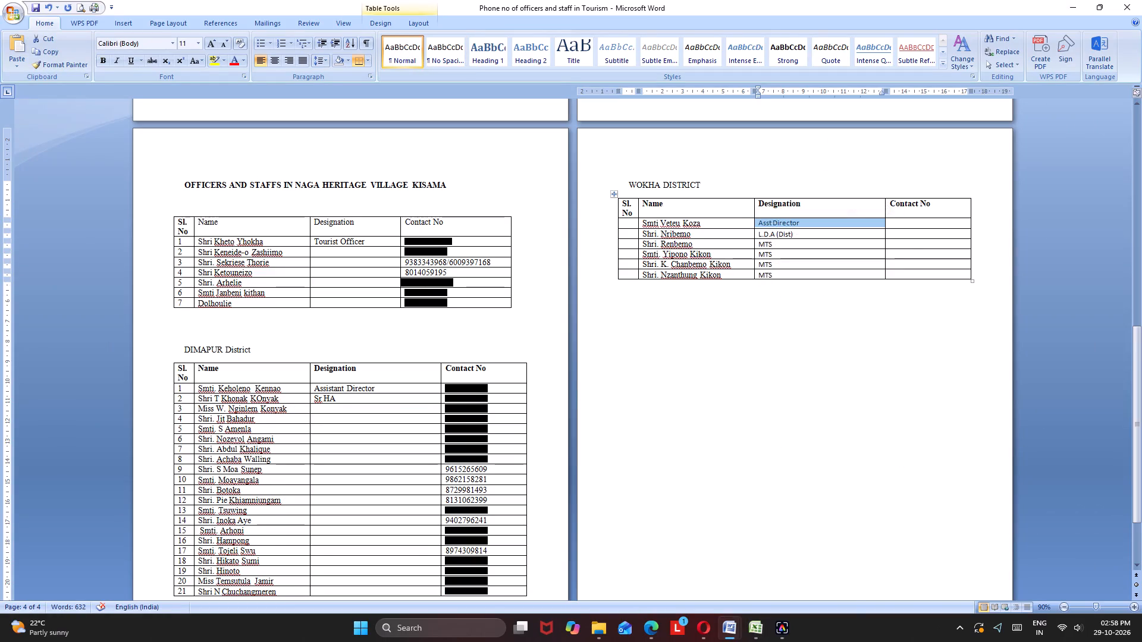
# Clear the MTS designations from the last four rows of the WOKHA DISTRICT table.
pyautogui.moveTo(765, 246); pyautogui.dragTo(776, 273)
pyautogui.press('Delete')
pyautogui.click(811, 320)
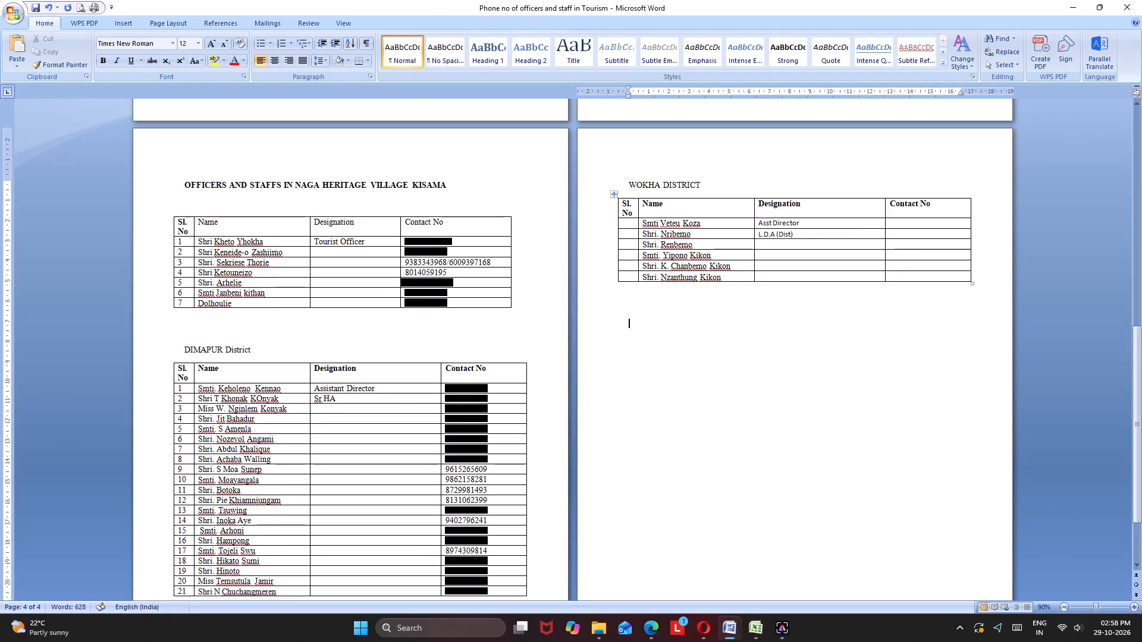
pyautogui.click(901, 223)
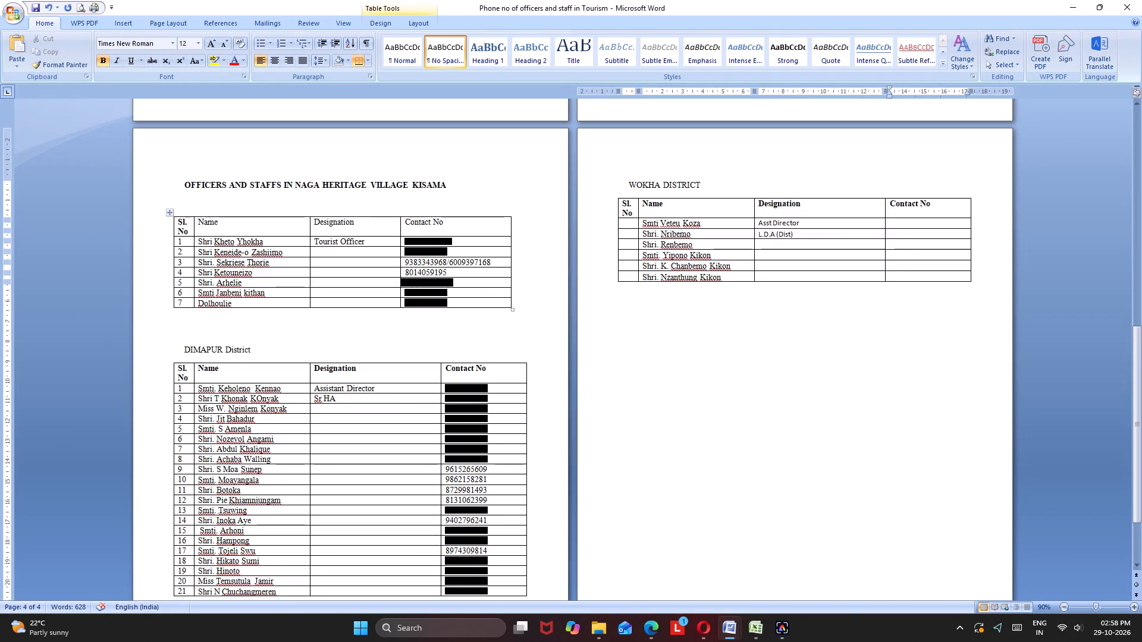
# Copy serial numbers 1 to 7 from the Naga Heritage Village Kisama table into the WOKHA table's Sl. No column.
pyautogui.moveTo(186, 243); pyautogui.dragTo(183, 252)
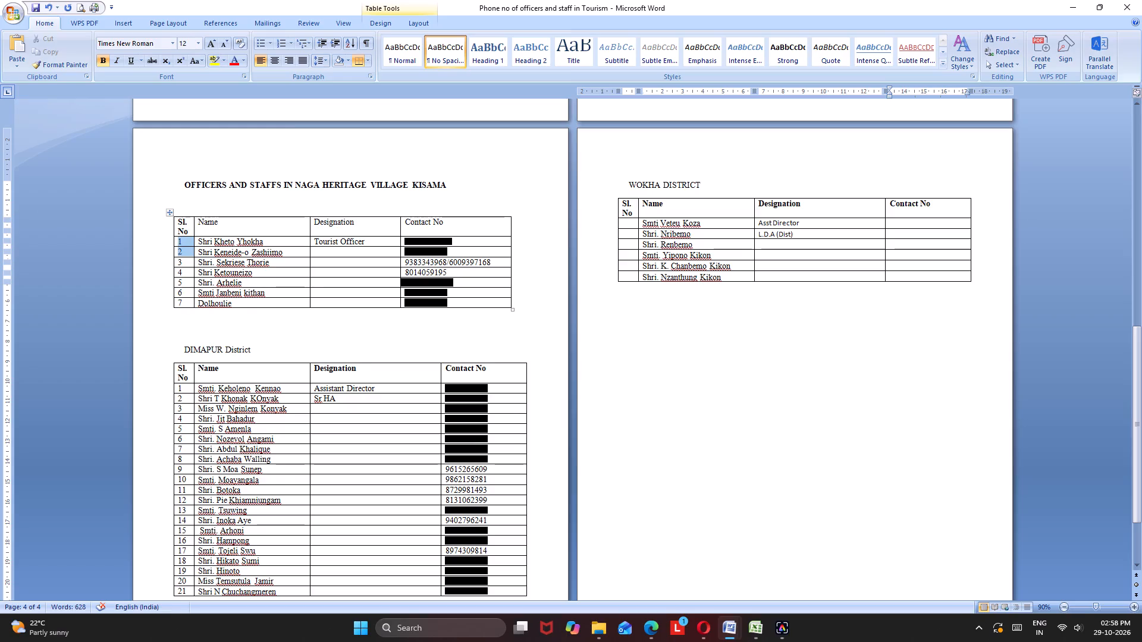
pyautogui.moveTo(183, 252); pyautogui.dragTo(180, 298)
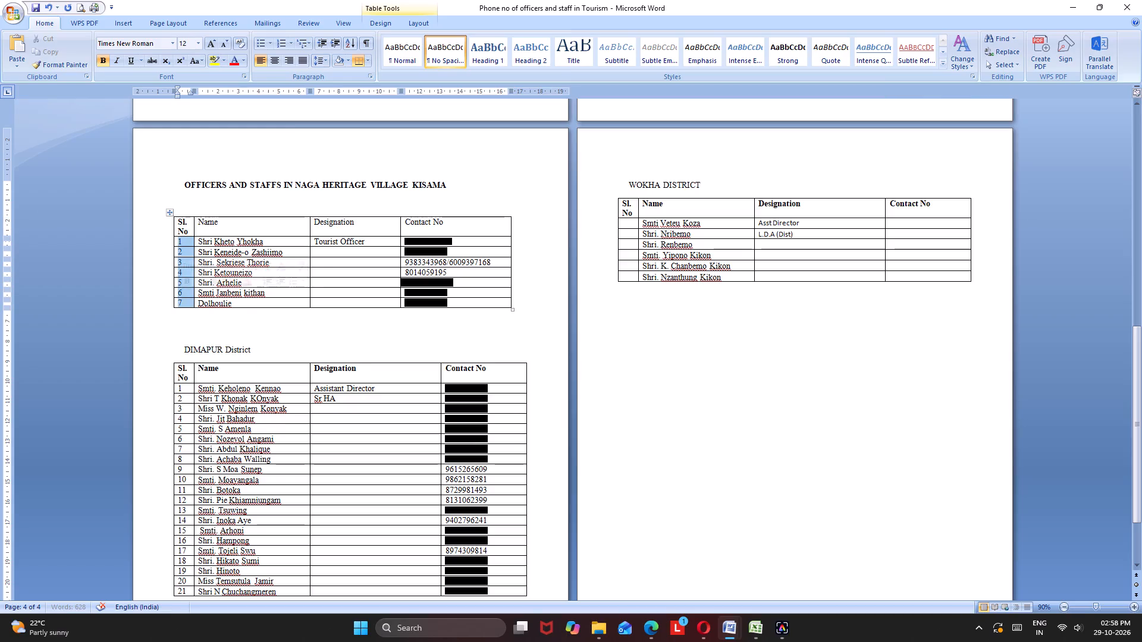
pyautogui.rightClick(180, 298)
pyautogui.click(221, 321)
pyautogui.rightClick(628, 222)
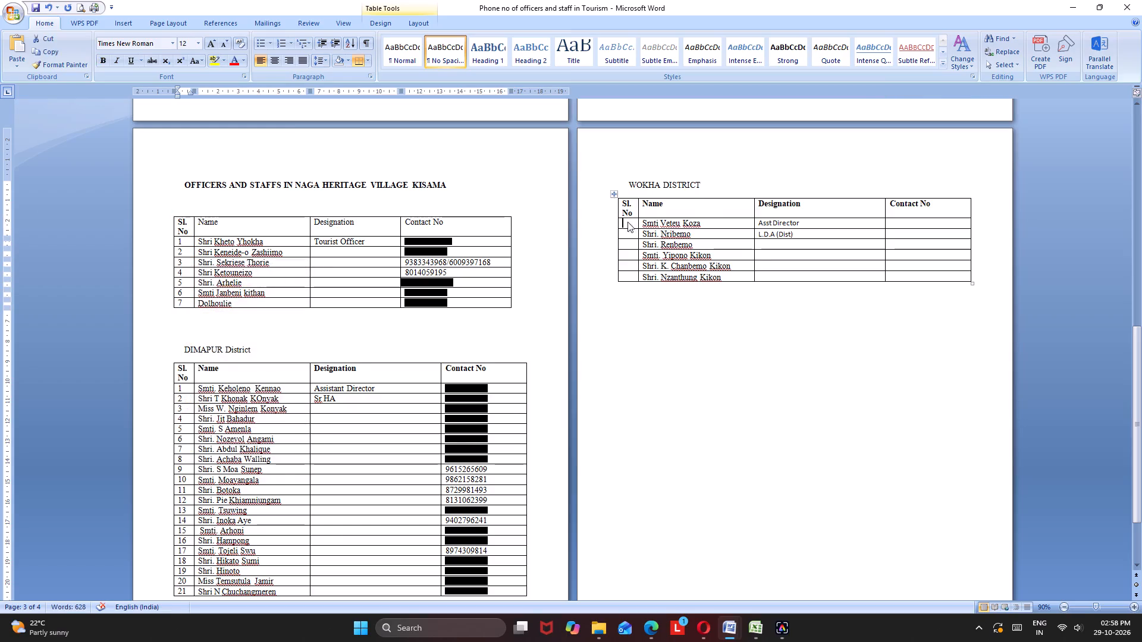
pyautogui.click(663, 257)
pyautogui.click(698, 309)
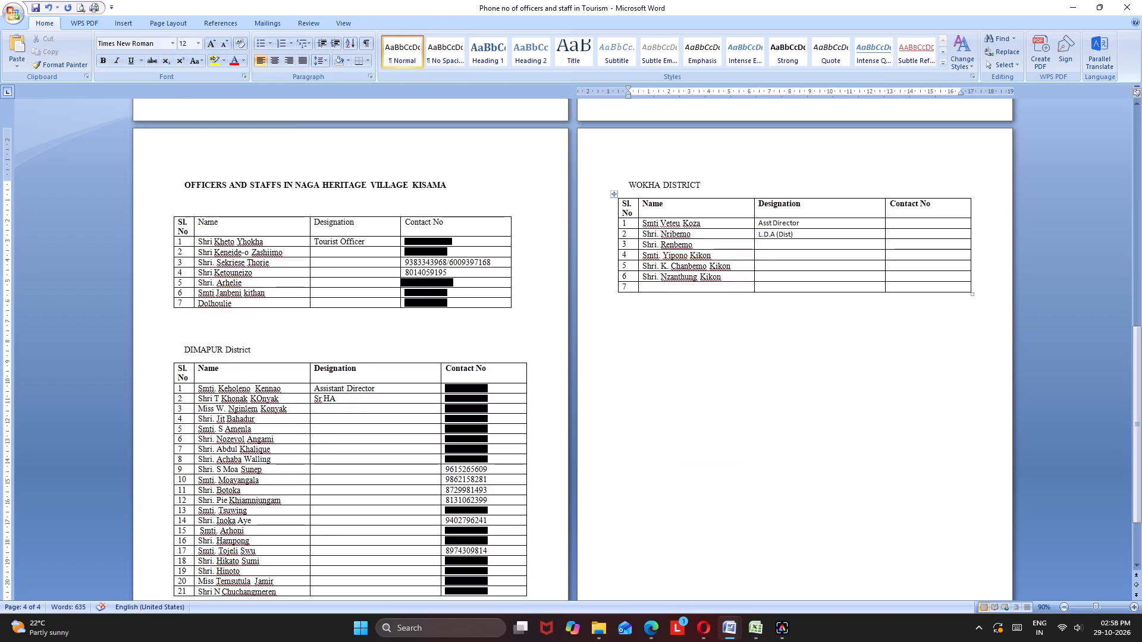
# Delete the surplus row 7 from the bottom of the WOKHA DISTRICT table.
pyautogui.moveTo(623, 289); pyautogui.dragTo(952, 288)
pyautogui.press('BackSpace')
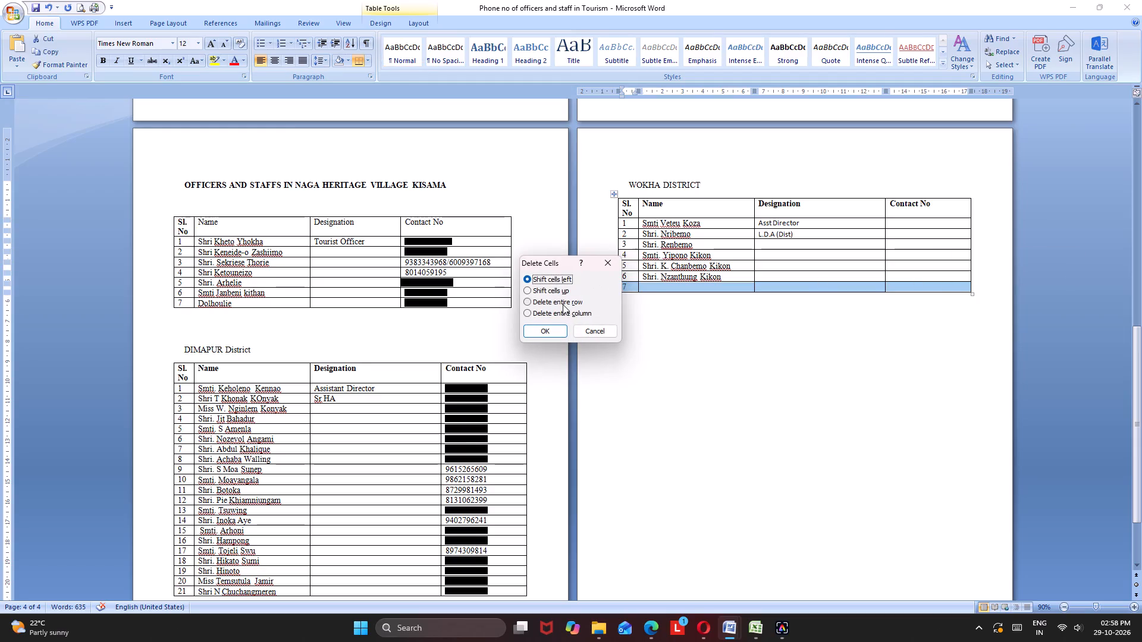
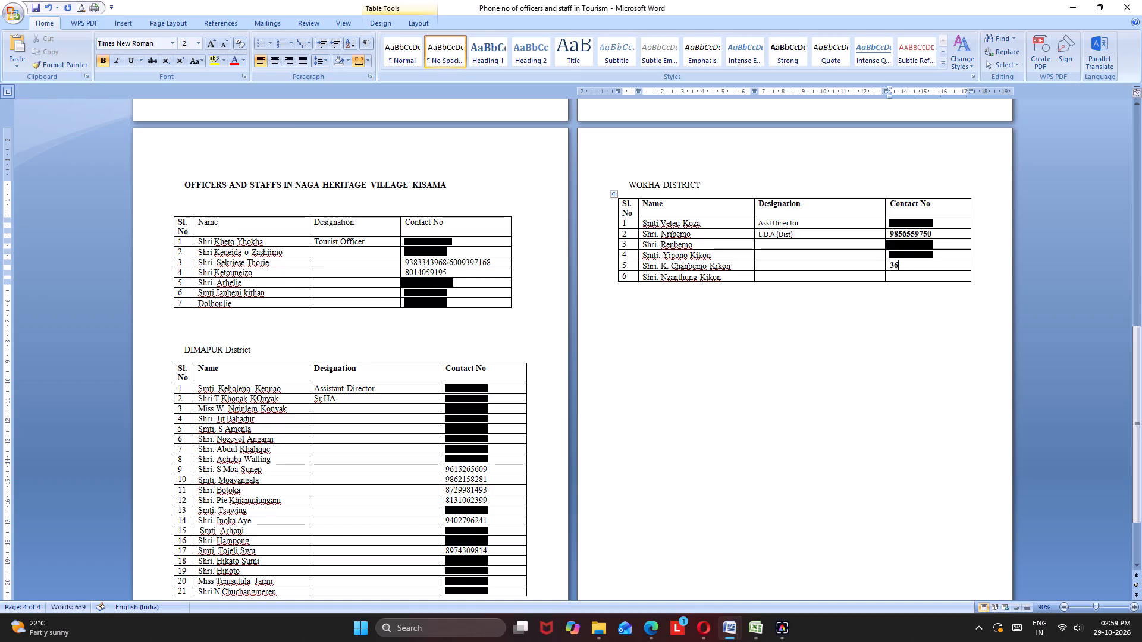
# Fill in the contact number for the fifth person in the WOKHA DISTRICT table's Contact No column.
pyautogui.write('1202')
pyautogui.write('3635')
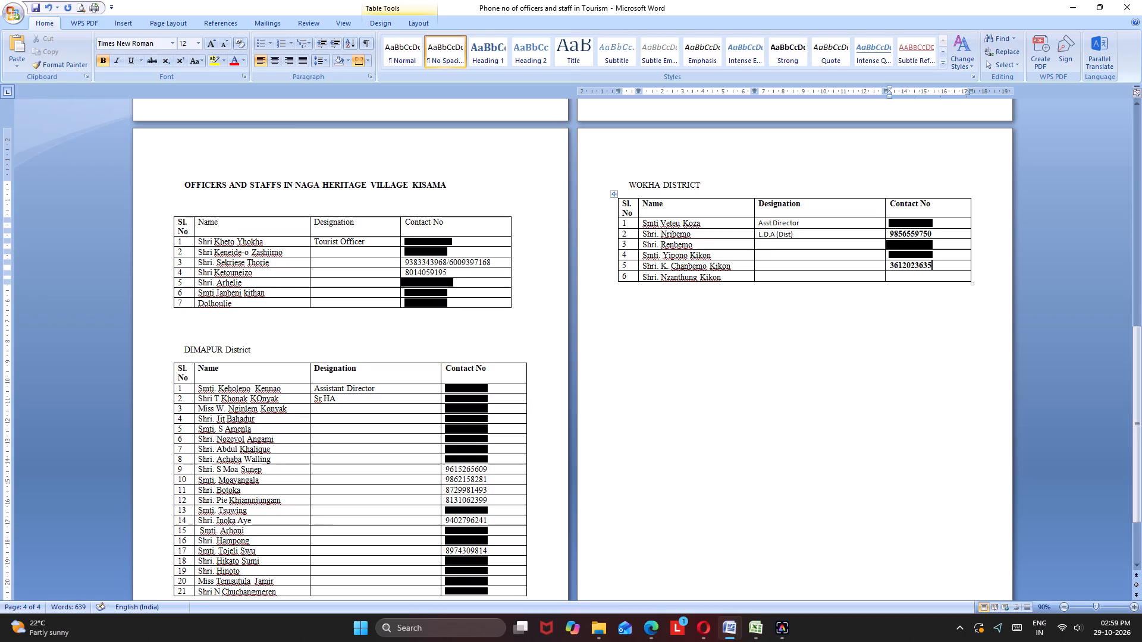
pyautogui.click(893, 266)
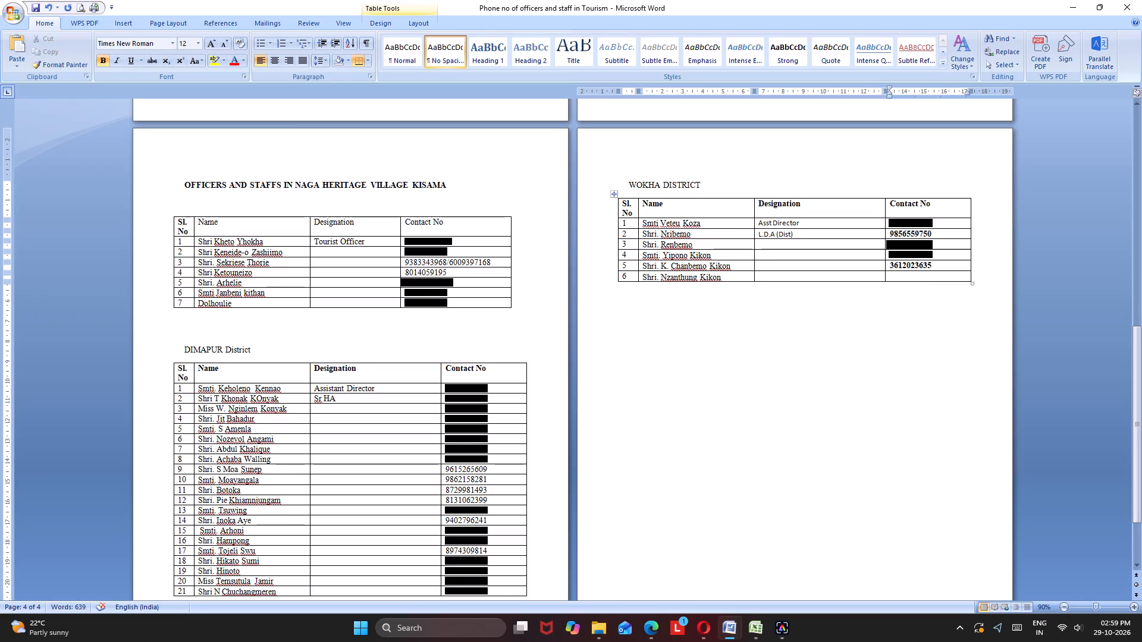
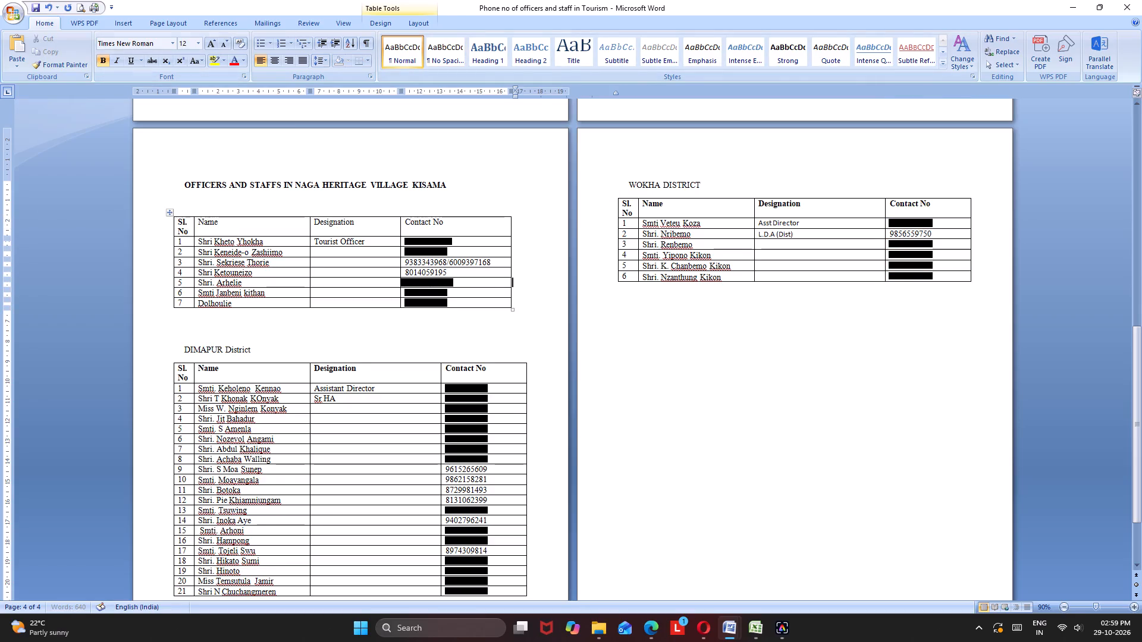
# Duplicate the WOKHA DISTRICT heading and its table header row below the WOKHA DISTRICT table.
pyautogui.moveTo(632, 186); pyautogui.dragTo(898, 209)
pyautogui.rightClick(898, 209)
pyautogui.click(915, 227)
pyautogui.click(669, 364)
pyautogui.click(625, 314)
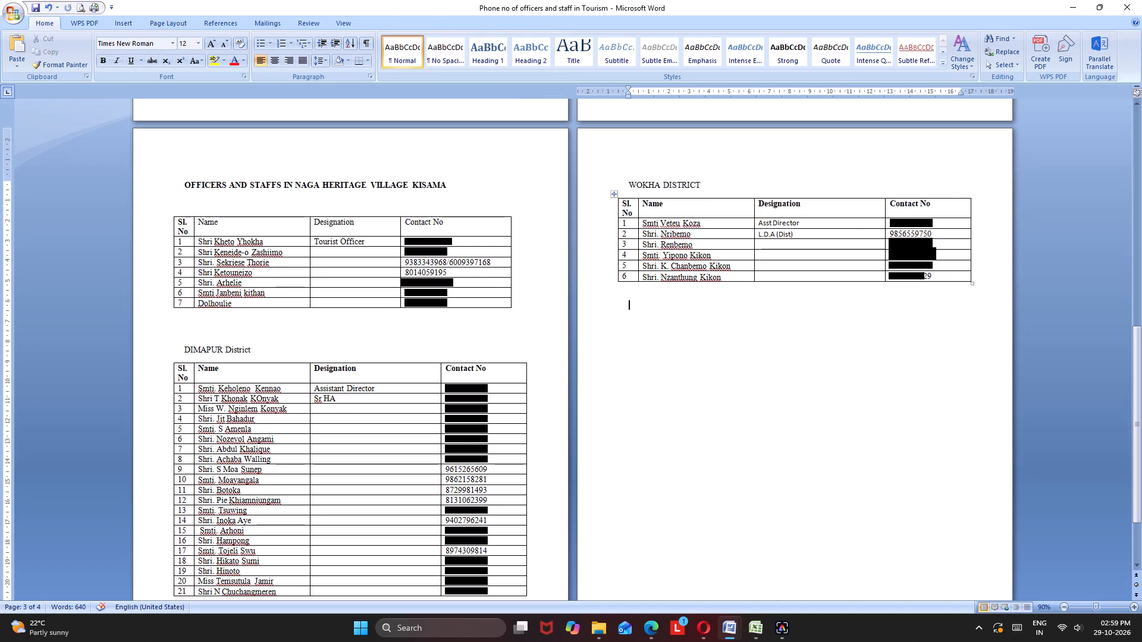
pyautogui.rightClick(625, 310)
pyautogui.click(650, 342)
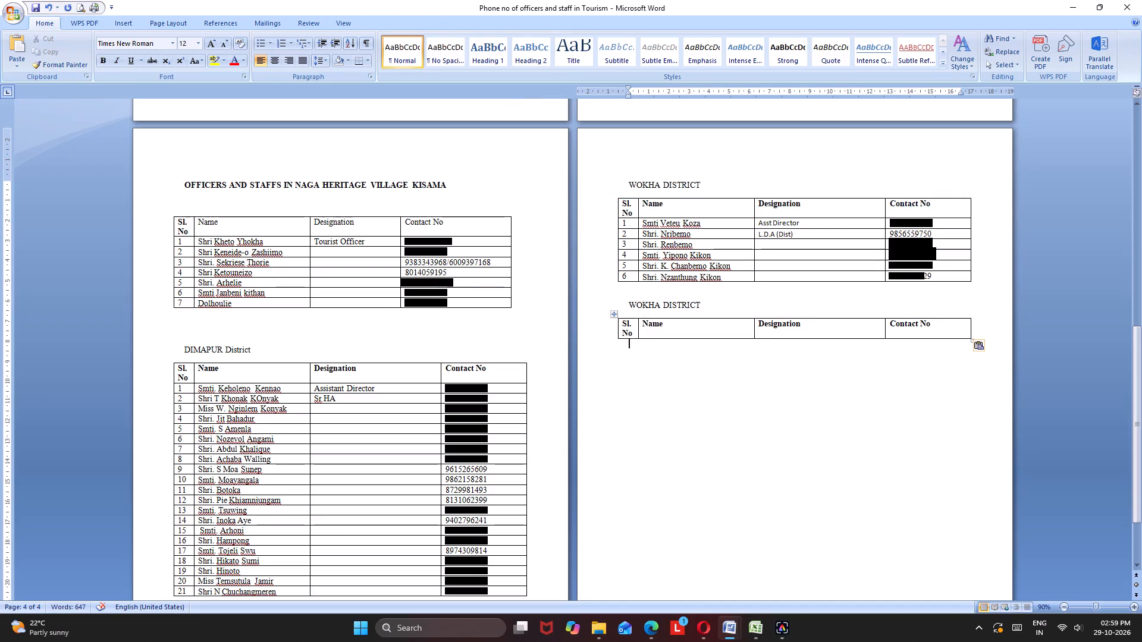
# Change the duplicated heading to MOKOKCHUNG DISTRICT.
pyautogui.moveTo(660, 303); pyautogui.dragTo(626, 303)
pyautogui.write('MOKOKCHUNG')
pyautogui.press('space')
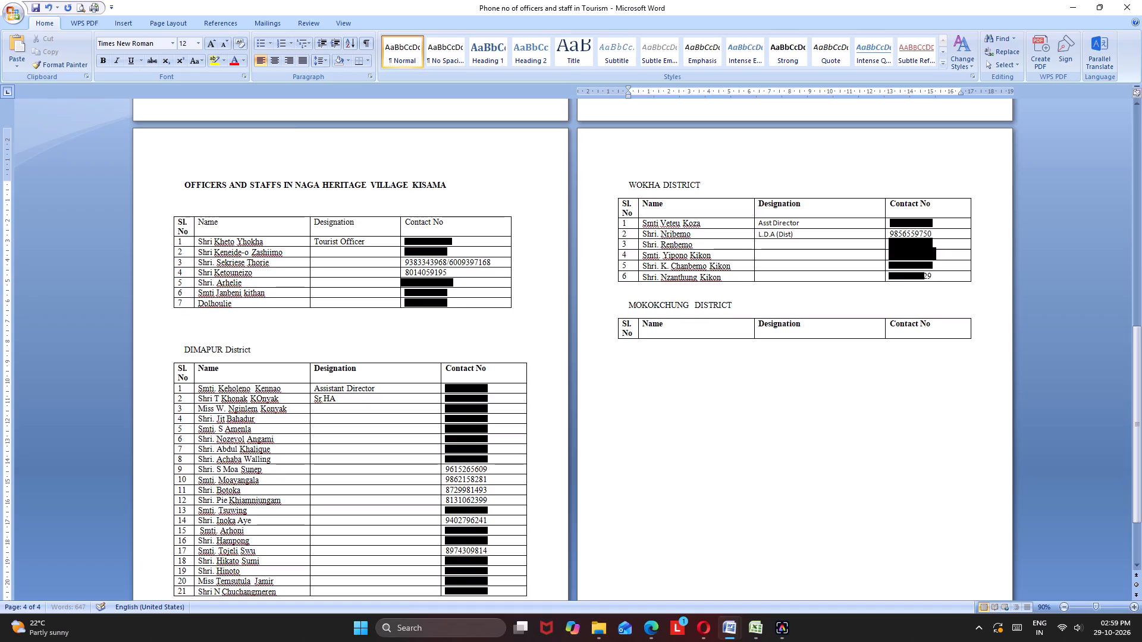
# Copy the six staff names from the Mokokchung sheet of the Excel workbook imcumbency list 2026 and paste them below the MOKOKCHUNG header row in Word.
pyautogui.click(754, 634)
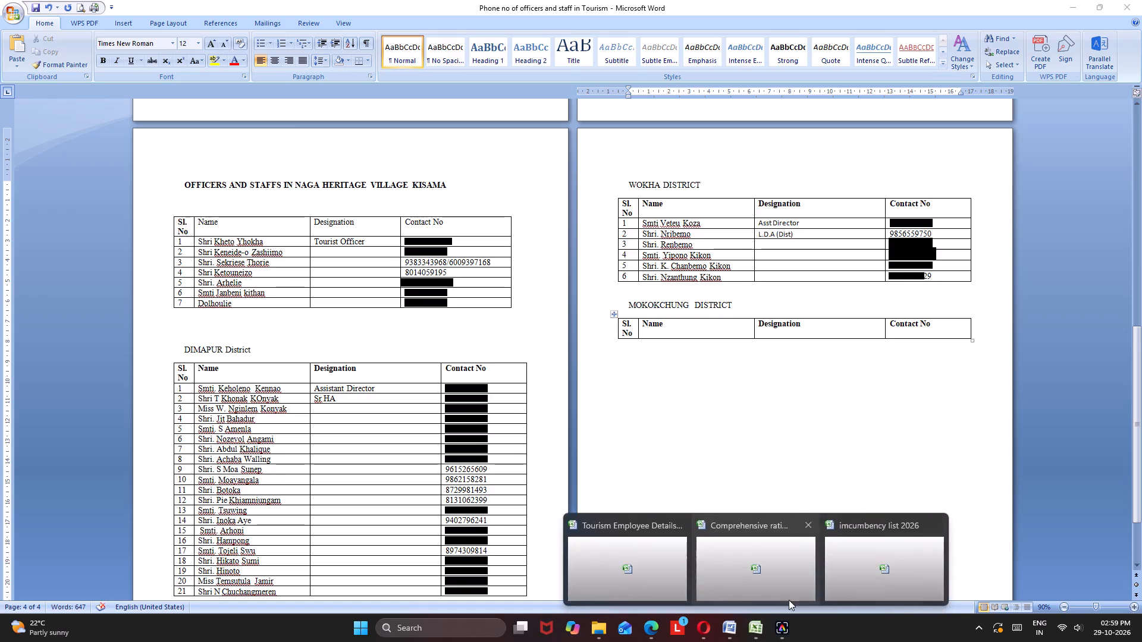
pyautogui.click(858, 564)
pyautogui.click(210, 596)
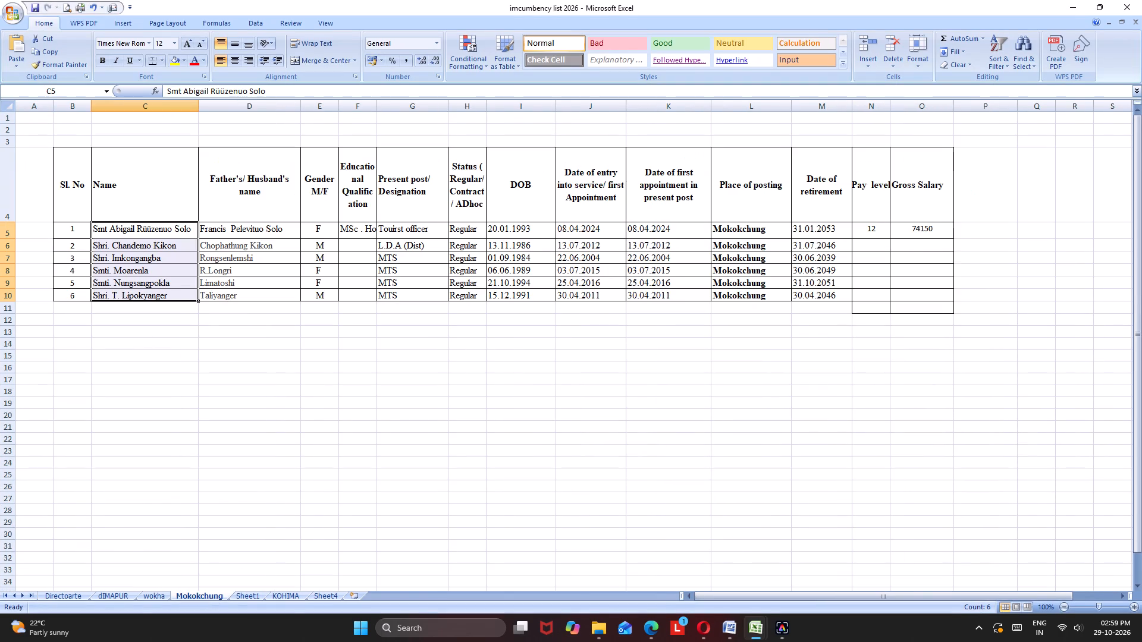
pyautogui.moveTo(142, 319); pyautogui.dragTo(142, 314)
pyautogui.moveTo(117, 224); pyautogui.dragTo(139, 293)
pyautogui.rightClick(139, 292)
pyautogui.click(162, 315)
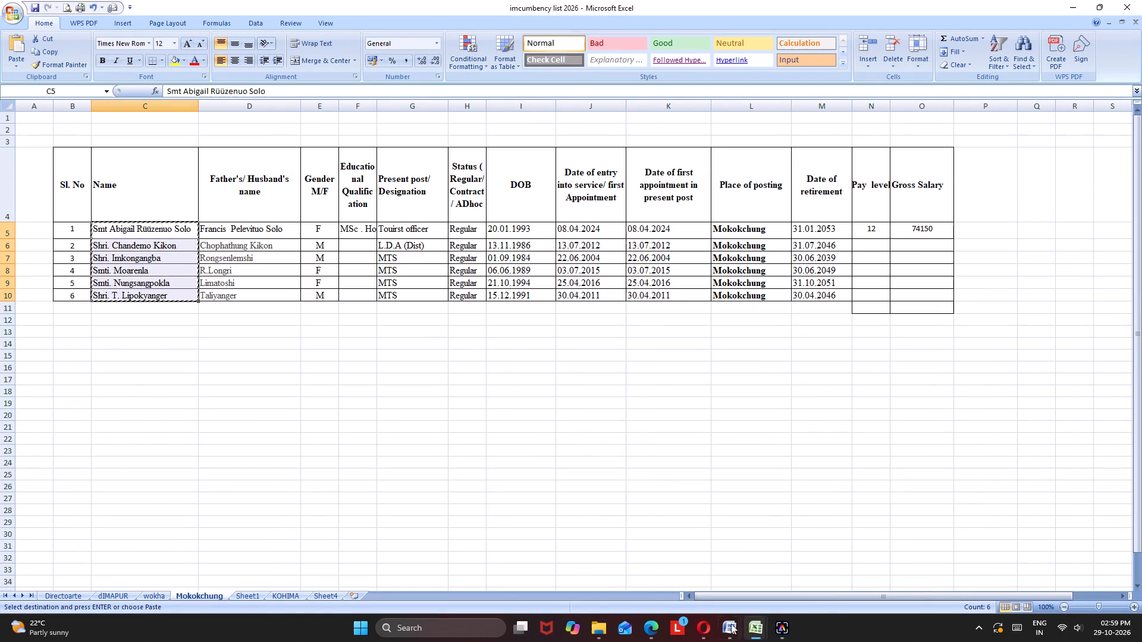
pyautogui.click(730, 626)
pyautogui.click(600, 561)
pyautogui.click(657, 412)
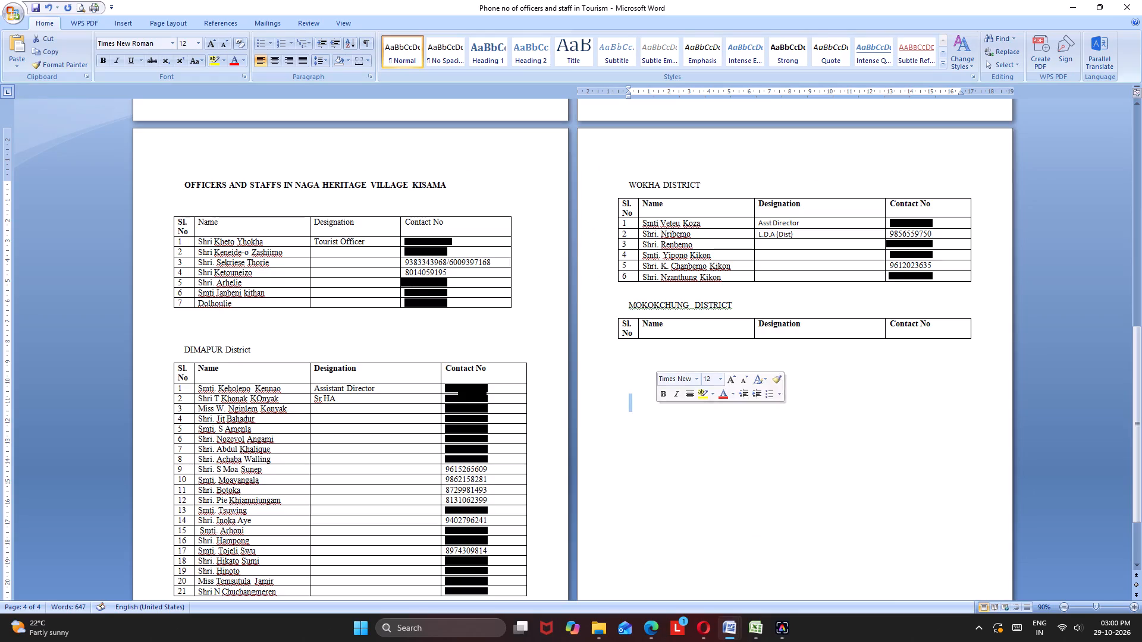
pyautogui.click(642, 364)
pyautogui.rightClick(642, 363)
pyautogui.click(678, 401)
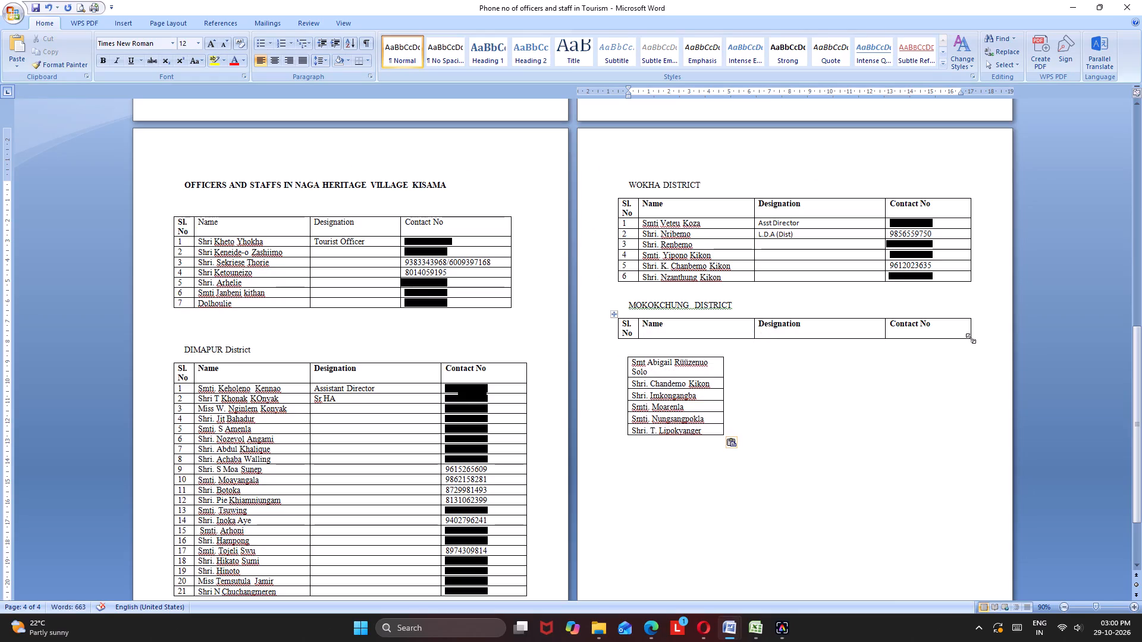
# Add a blank row to the MOKOKCHUNG DISTRICT table and move the six pasted names into its Name column.
pyautogui.click(975, 332)
pyautogui.press('Return')
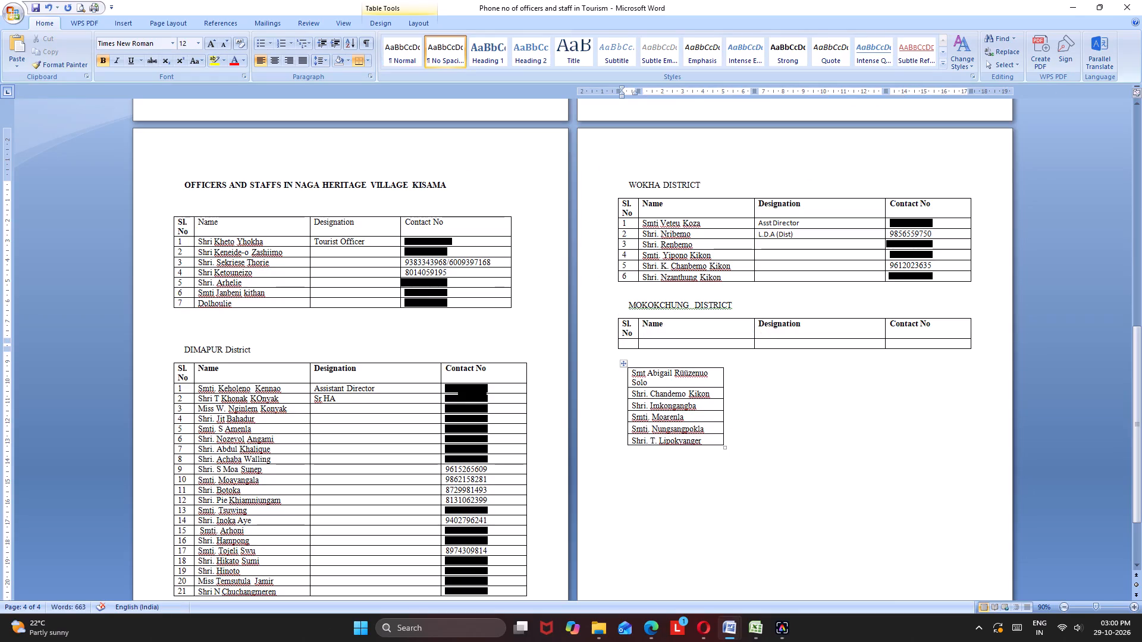
pyautogui.moveTo(642, 376); pyautogui.dragTo(673, 441)
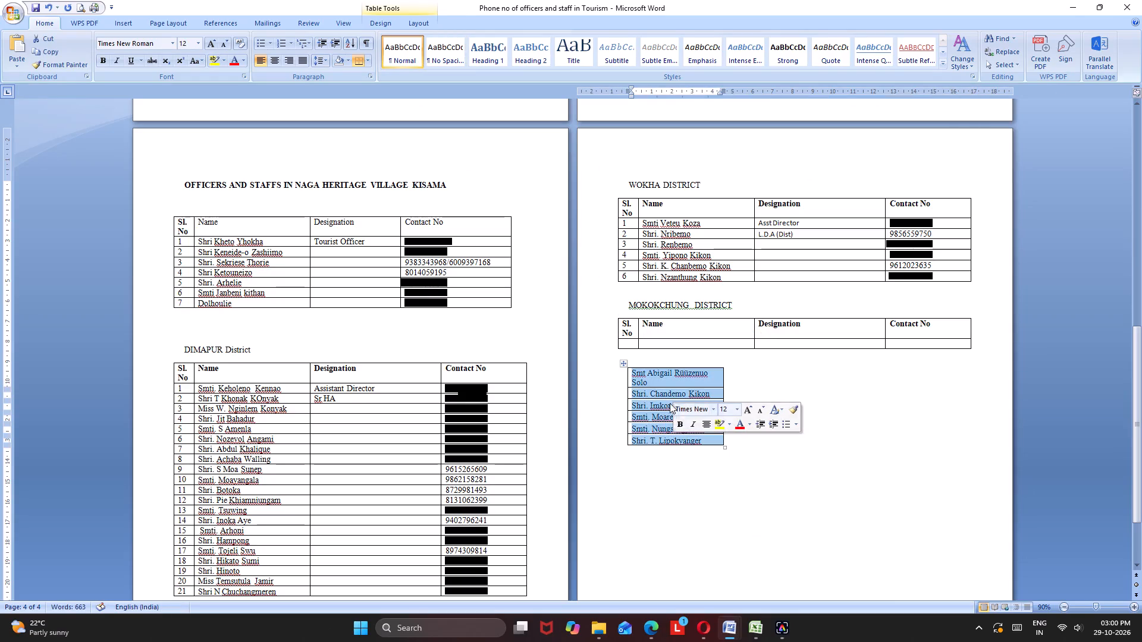
pyautogui.moveTo(637, 376); pyautogui.dragTo(648, 341)
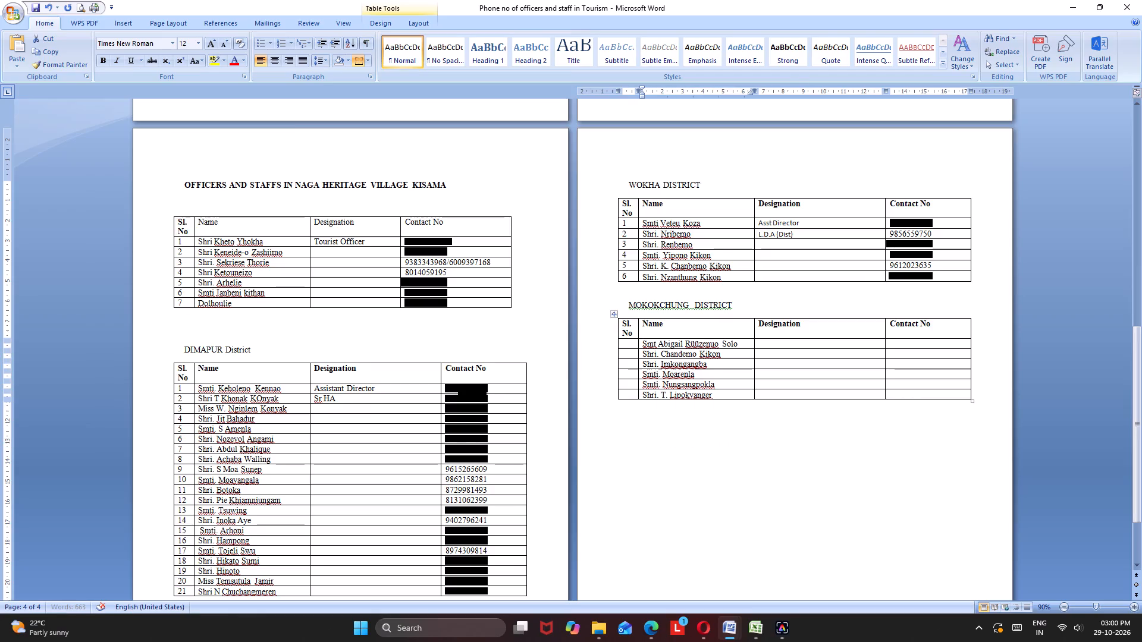
# Copy serial numbers 1 to 6 from the WOKHA DISTRICT table into the MOKOKCHUNG DISTRICT table's Sl. No column.
pyautogui.moveTo(625, 224); pyautogui.dragTo(626, 277)
pyautogui.rightClick(626, 276)
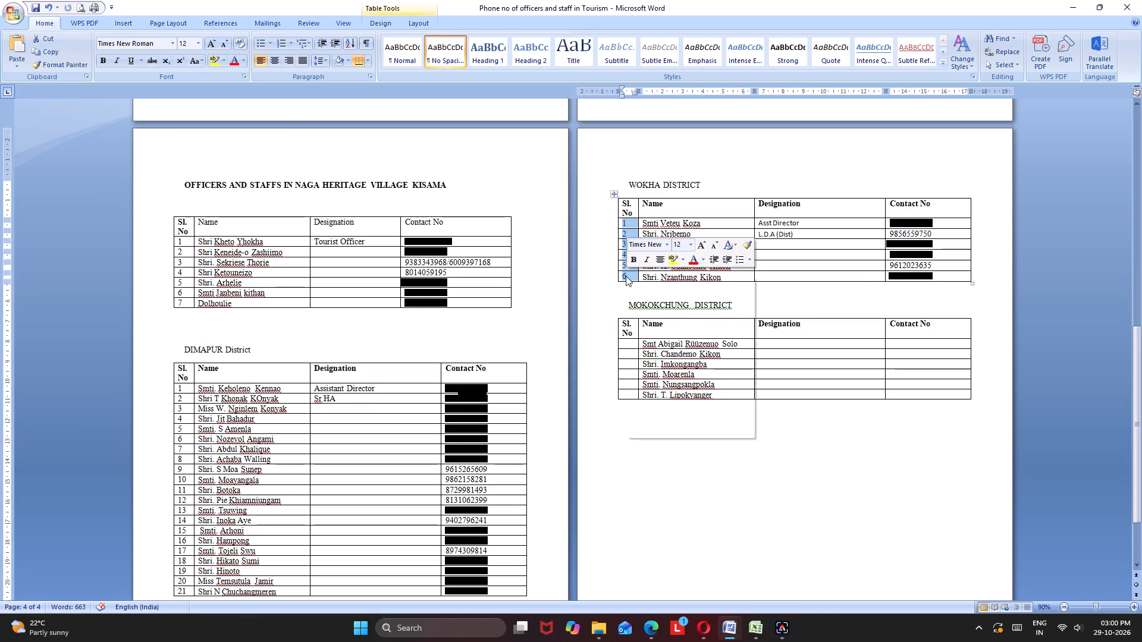
pyautogui.click(651, 298)
pyautogui.doubleClick(627, 348)
pyautogui.rightClick(627, 345)
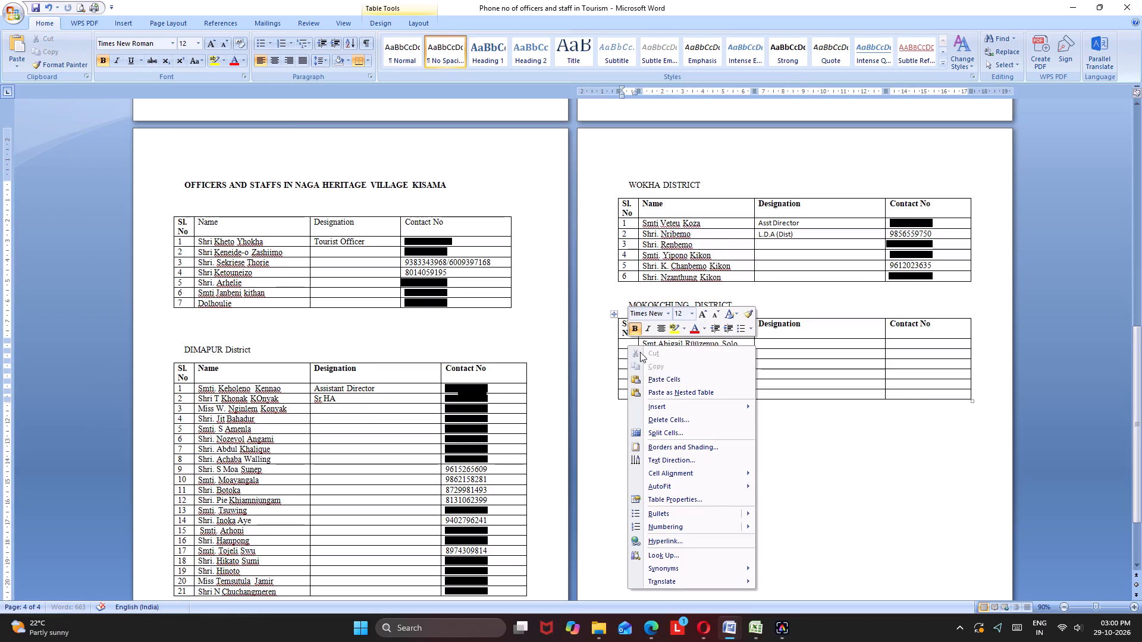
pyautogui.click(658, 380)
# Begin filling in the first person's Designation cell in the MOKOKCHUNG DISTRICT table.
pyautogui.click(779, 341)
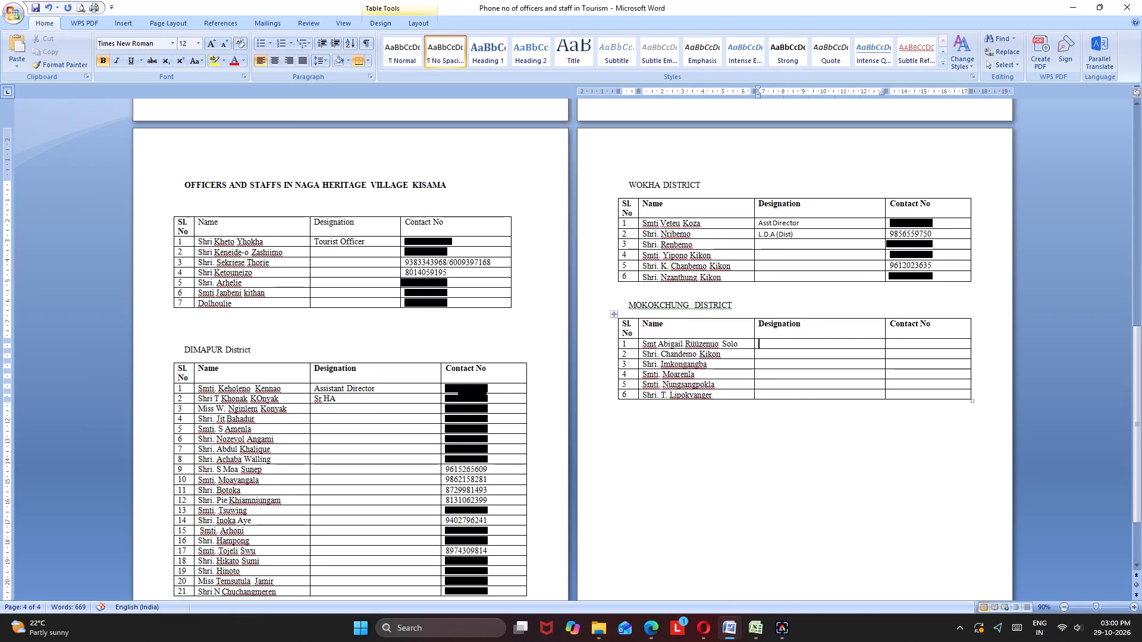
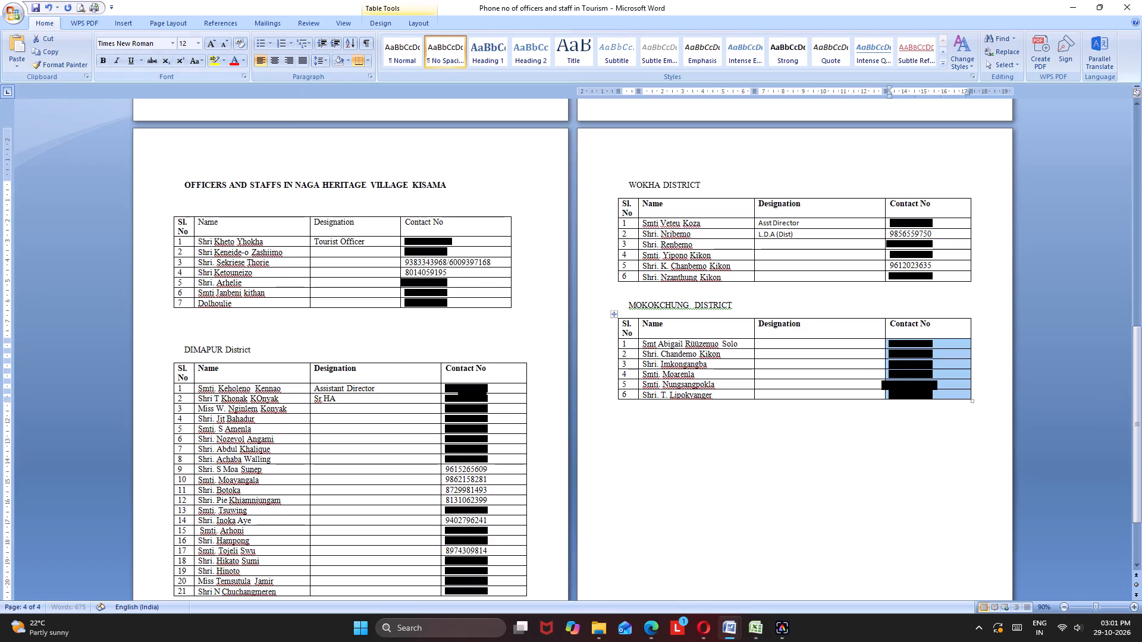
# Enter Touirst officer and LDA as the designations of the first two people in the MOKOKCHUNG DISTRICT table.
pyautogui.click(778, 341)
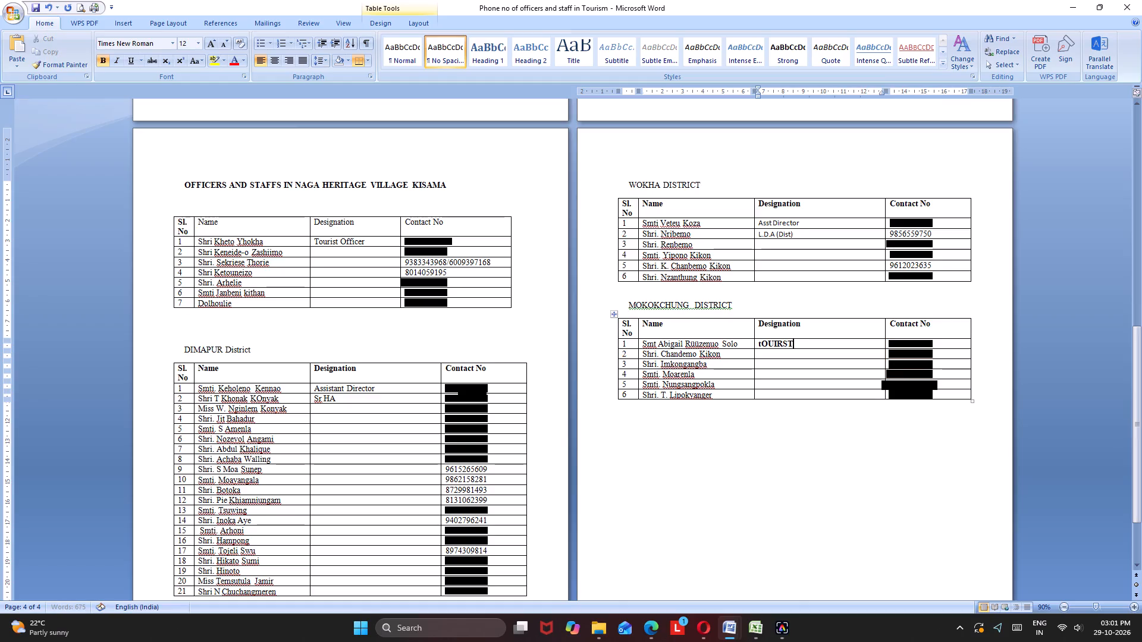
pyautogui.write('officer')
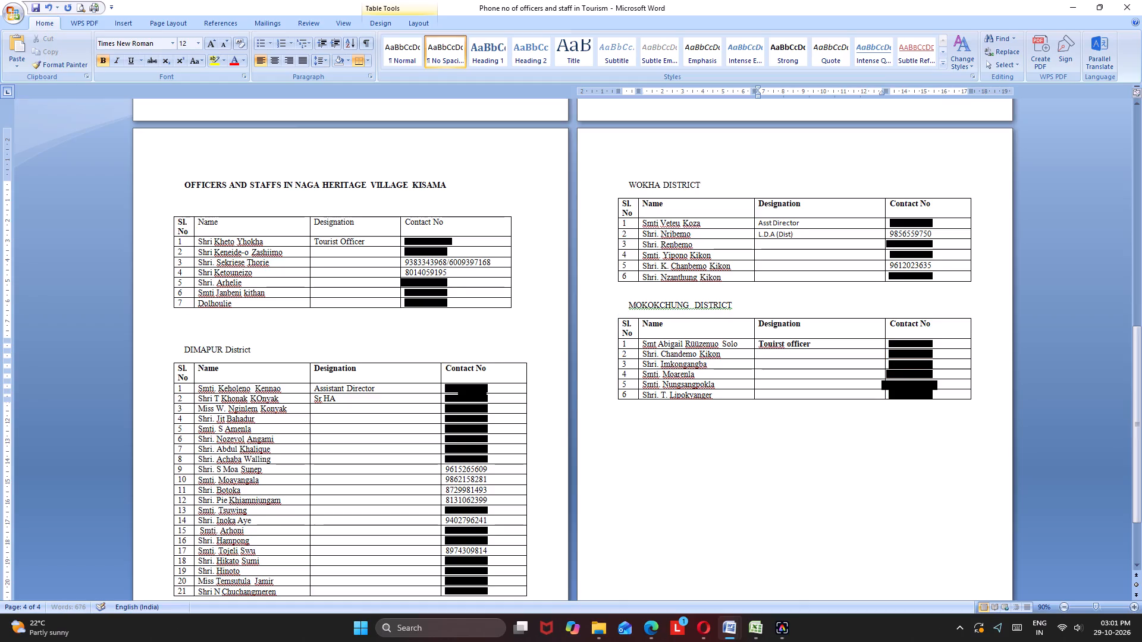
pyautogui.doubleClick(777, 350)
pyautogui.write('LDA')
# Remove the bold formatting from the two designations in the MOKOKCHUNG DISTRICT table.
pyautogui.moveTo(795, 383); pyautogui.dragTo(795, 374)
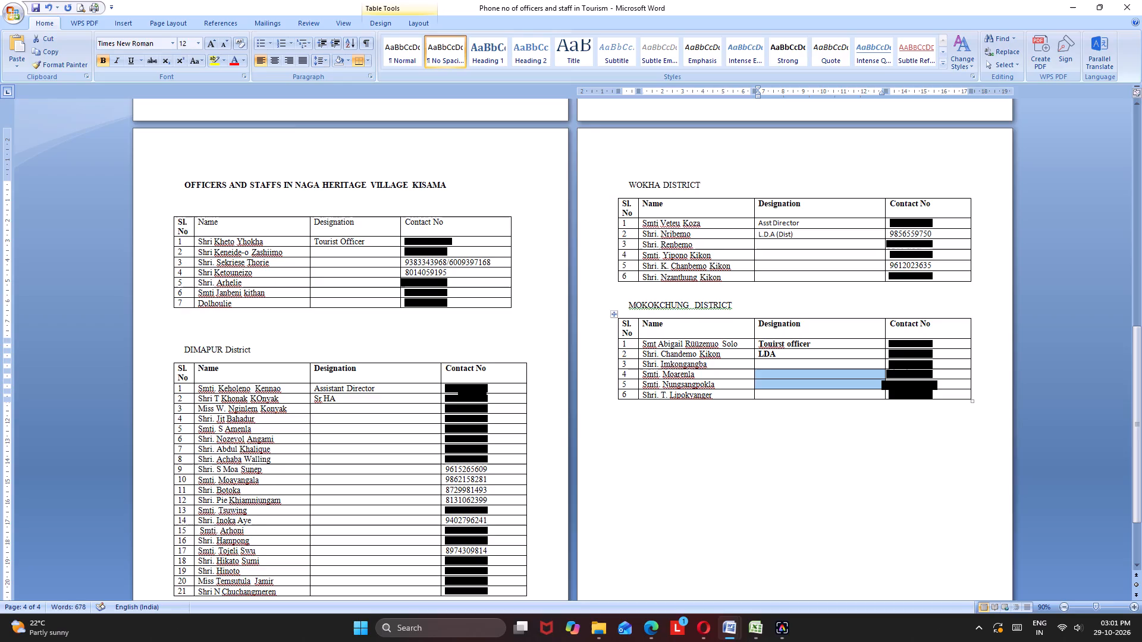
pyautogui.moveTo(761, 345); pyautogui.dragTo(785, 356)
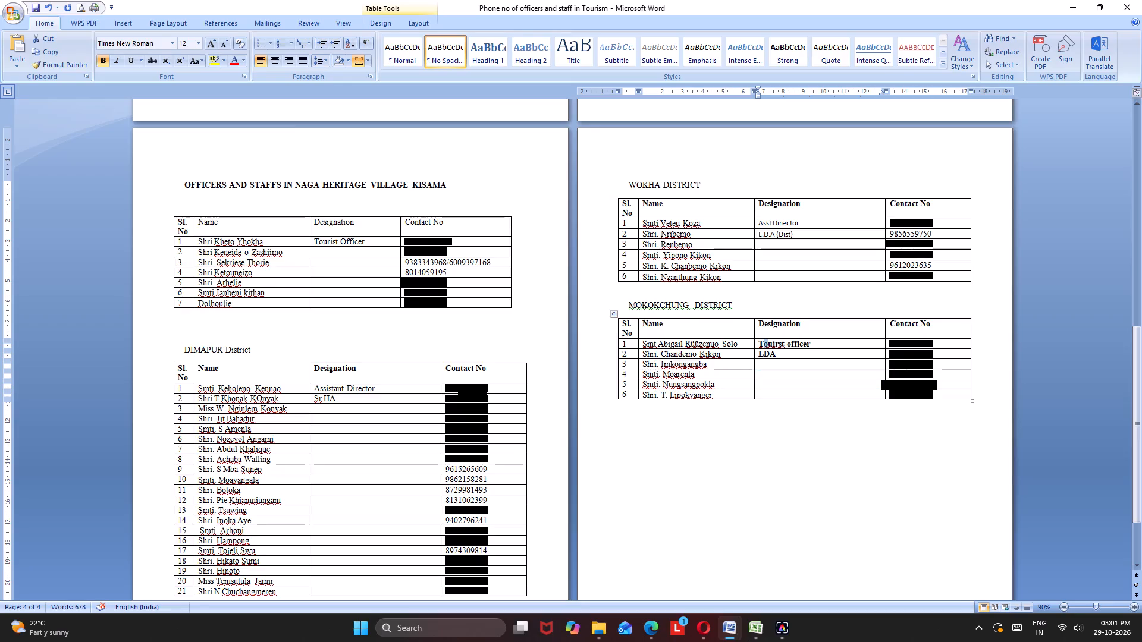
pyautogui.click(103, 60)
pyautogui.click(754, 352)
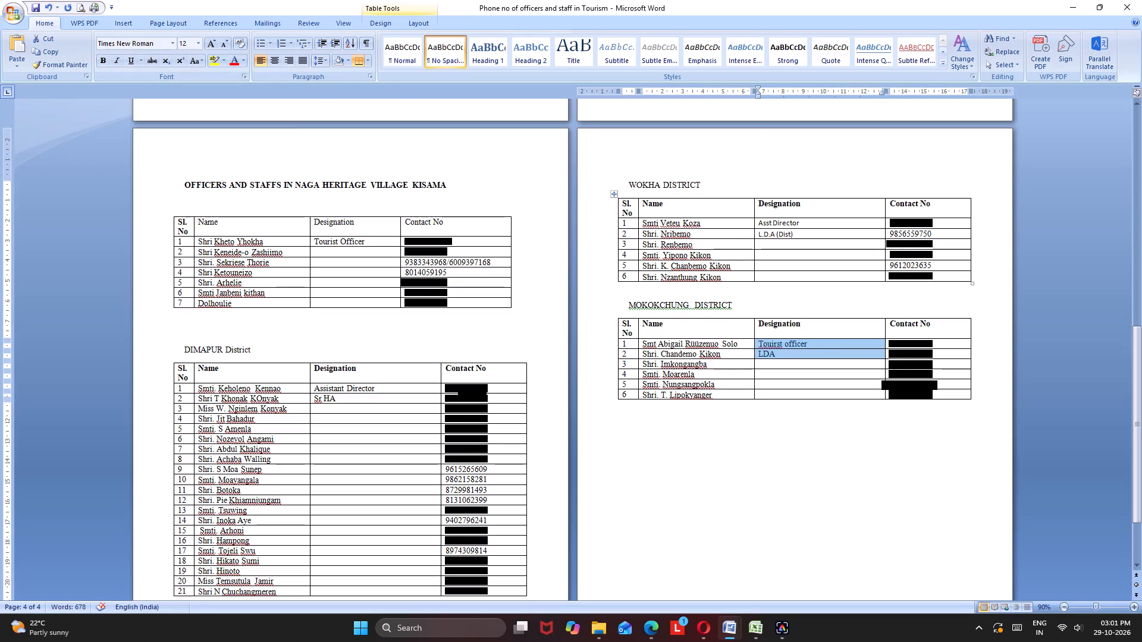
# Set the designations in the WOKHA DISTRICT table to Times New Roman, size 12.
pyautogui.moveTo(763, 223); pyautogui.dragTo(788, 239)
pyautogui.click(201, 45)
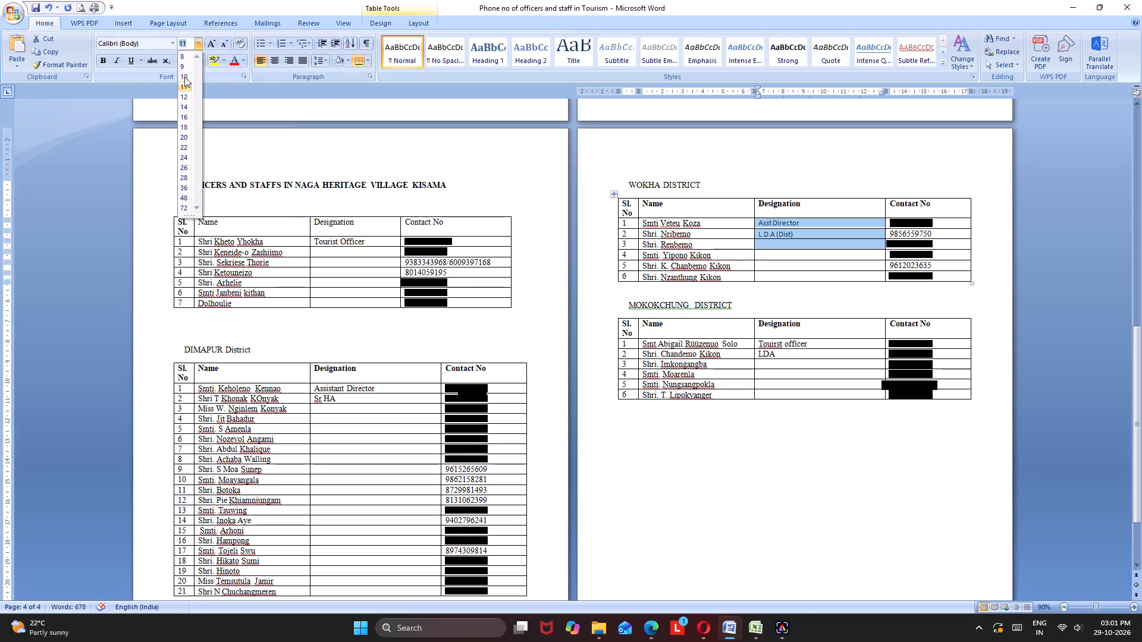
pyautogui.click(184, 97)
pyautogui.click(171, 39)
pyautogui.click(166, 109)
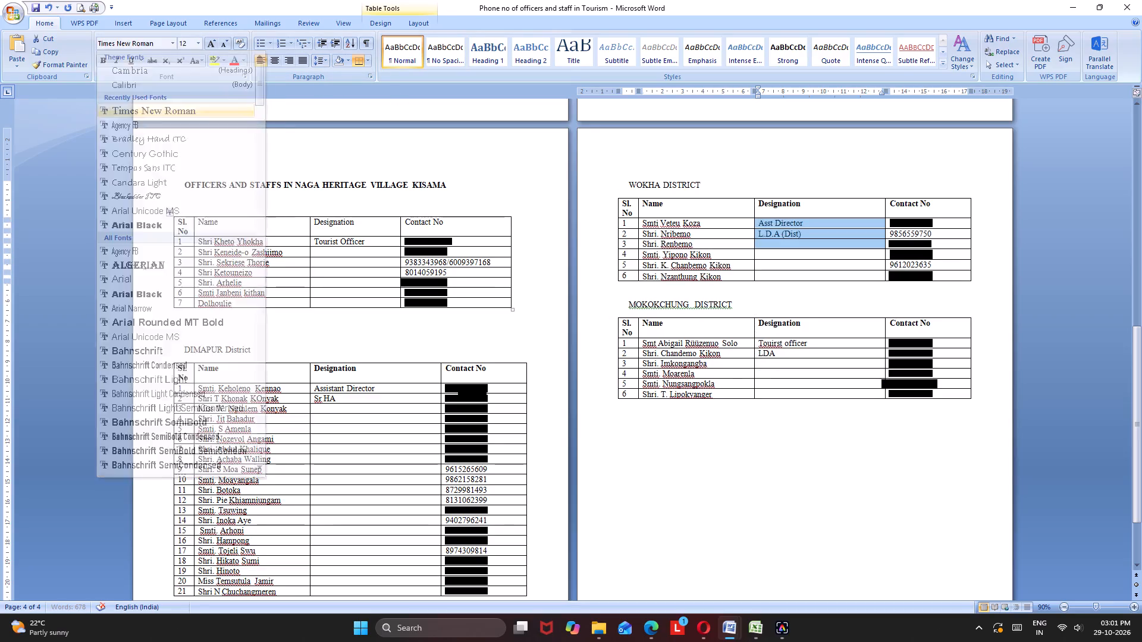
# Add the heading Zuneheboto District below the MOKOKCHUNG DISTRICT table, correcting the spelling of the district name.
pyautogui.click(626, 282)
pyautogui.scroll(-1, 695, 386)
pyautogui.scroll(1, 694, 387)
pyautogui.scroll(-1, 694, 387)
pyautogui.click(626, 413)
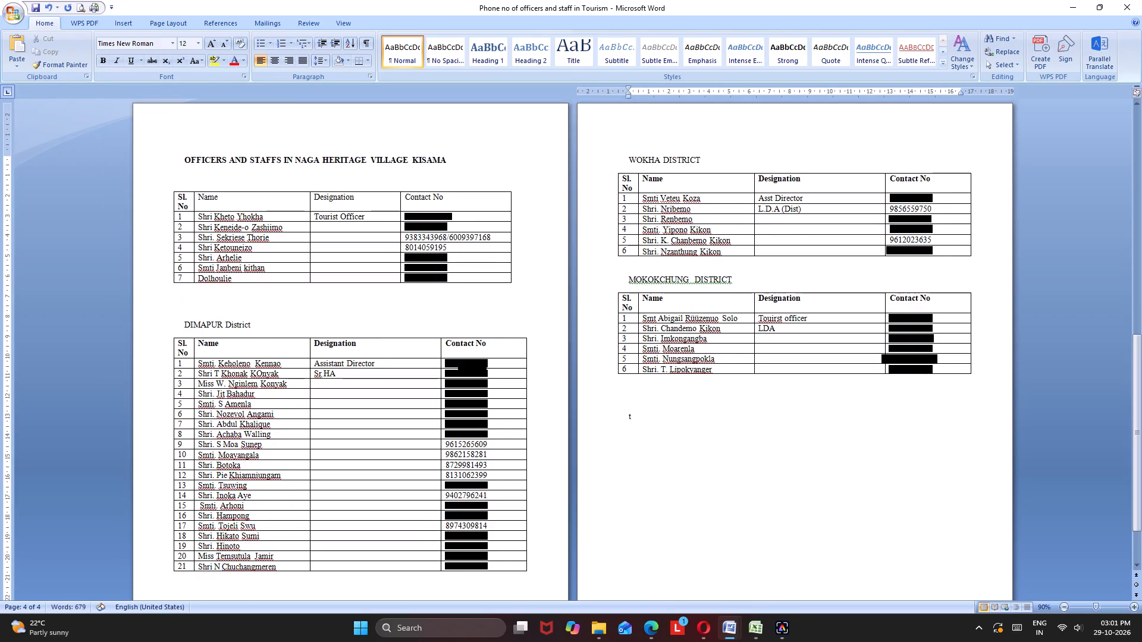
pyautogui.press('BackSpace')
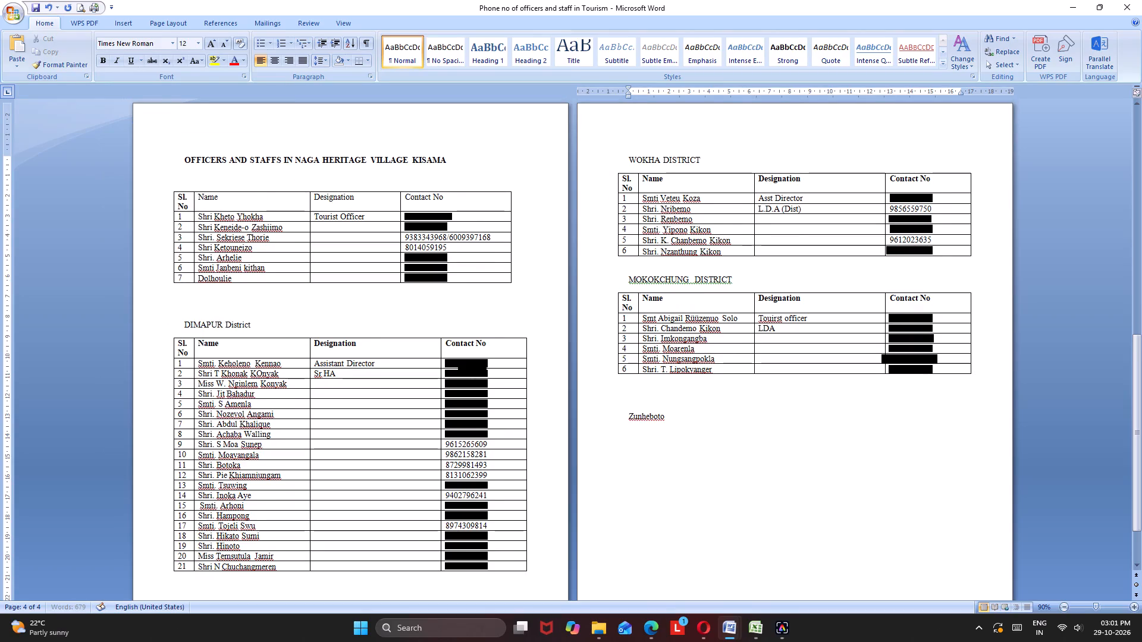
pyautogui.press('BackSpace')
pyautogui.press('BackSpace')
pyautogui.press('BackSpace')
pyautogui.press('BackSpace')
pyautogui.press('BackSpace')
pyautogui.press('BackSpace')
pyautogui.press('BackSpace')
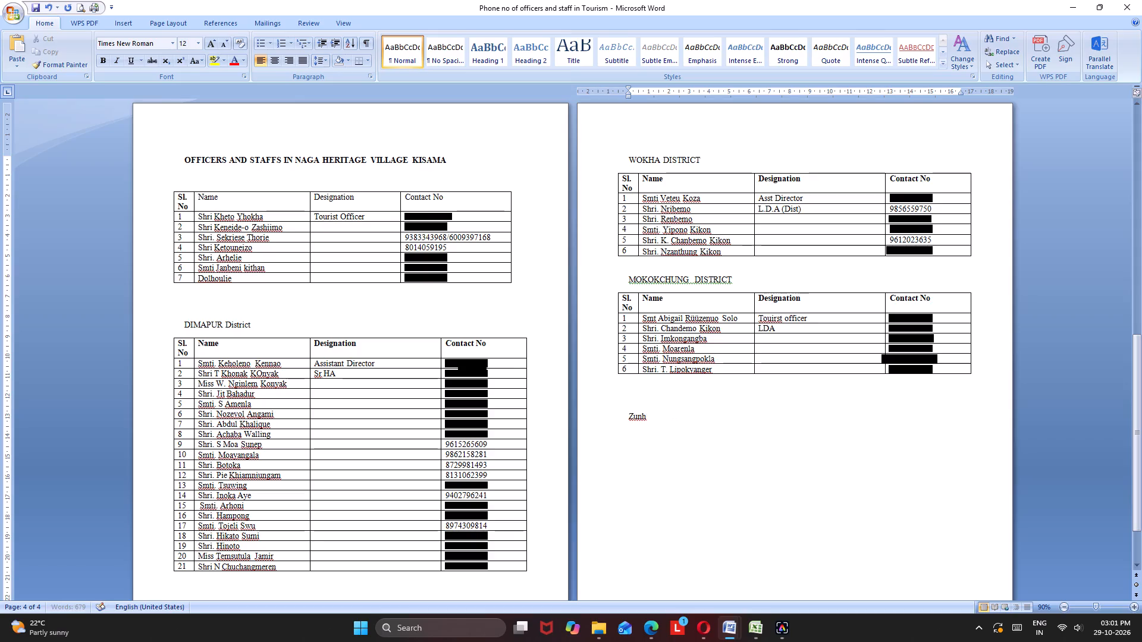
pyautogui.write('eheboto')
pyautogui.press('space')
# Copy the header row of the MOKOKCHUNG DISTRICT table and paste it below the Zuneheboto District heading.
pyautogui.moveTo(629, 301); pyautogui.dragTo(919, 301)
pyautogui.rightClick(919, 301)
pyautogui.click(944, 323)
pyautogui.click(623, 435)
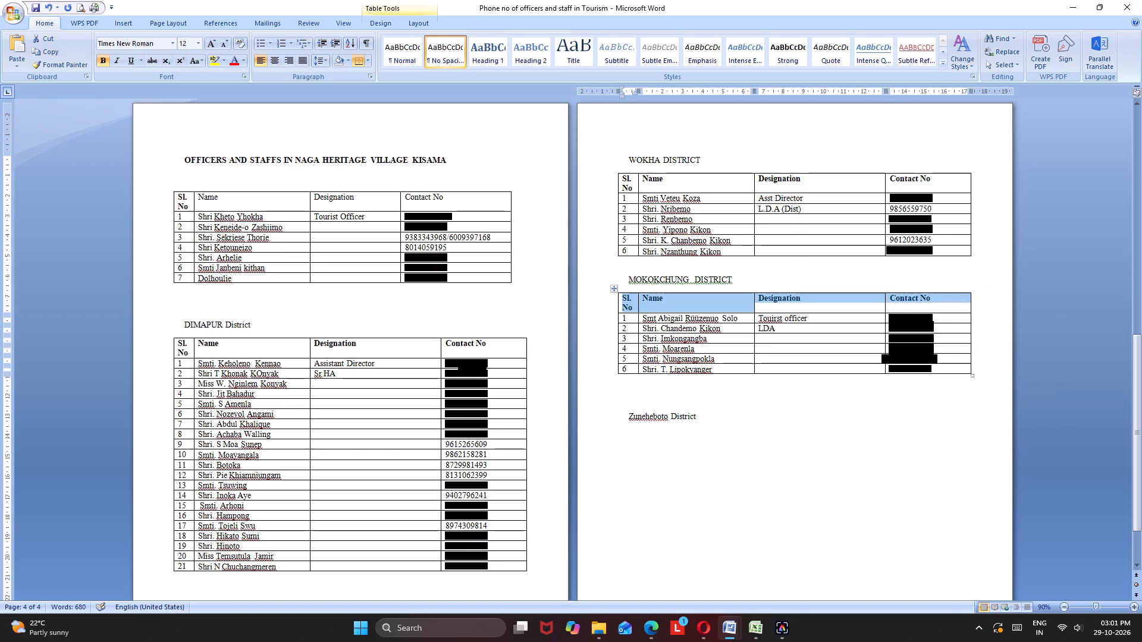
pyautogui.rightClick(639, 436)
pyautogui.click(678, 470)
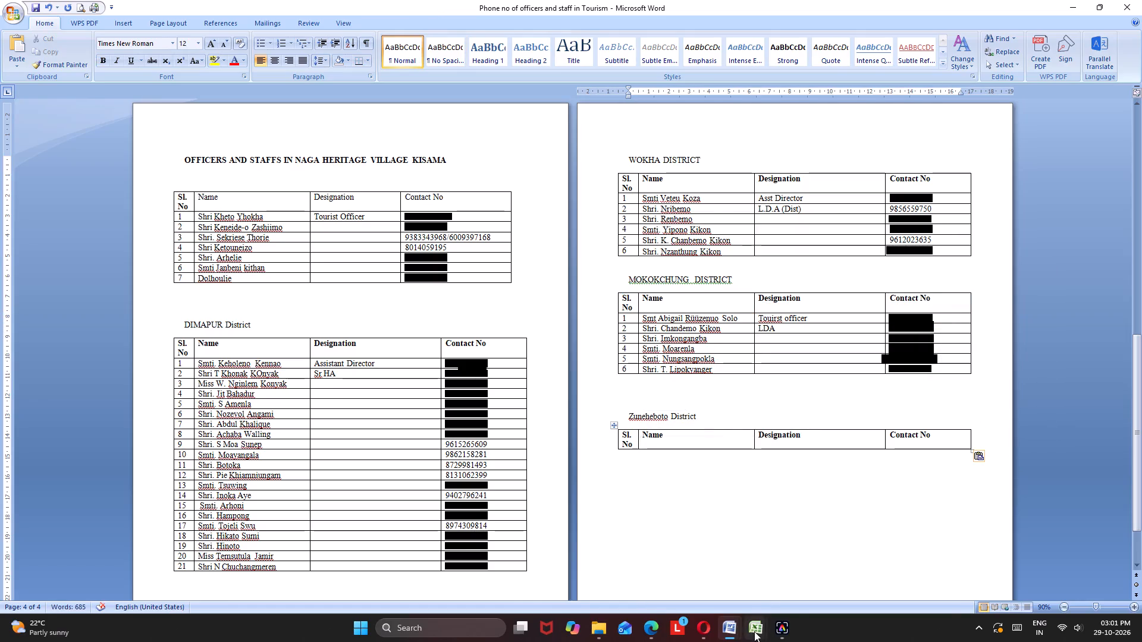
# Switch to the Excel workbook imcumbency list 2026 and copy the two ZUNHEBOTO DISTRICT staff rows from Sheet4.
pyautogui.click(755, 631)
pyautogui.click(873, 566)
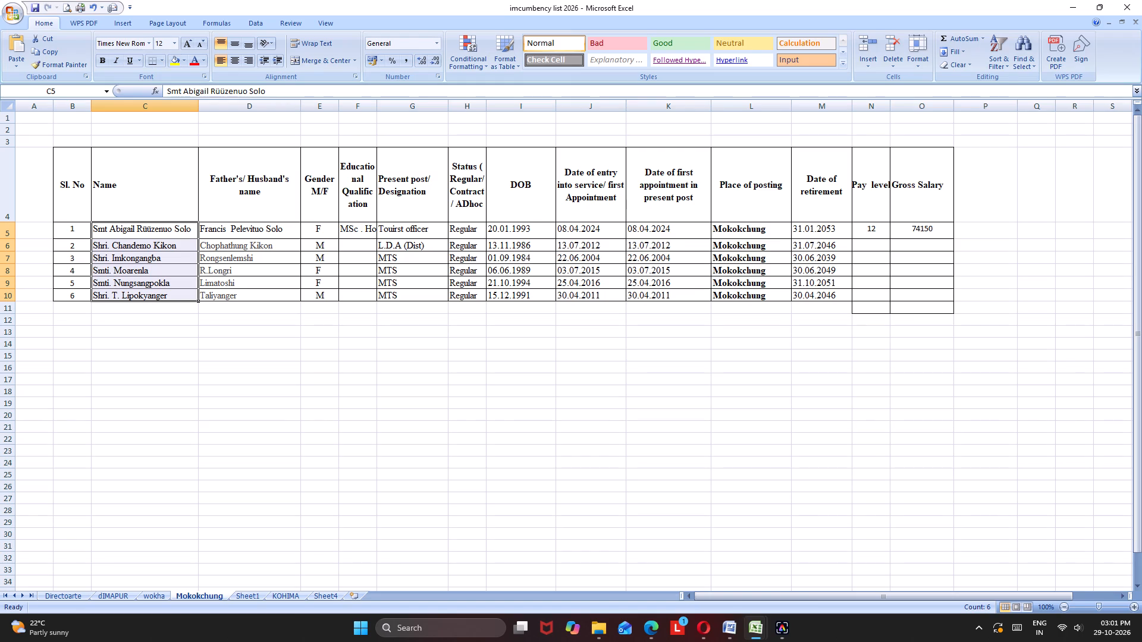
pyautogui.click(258, 590)
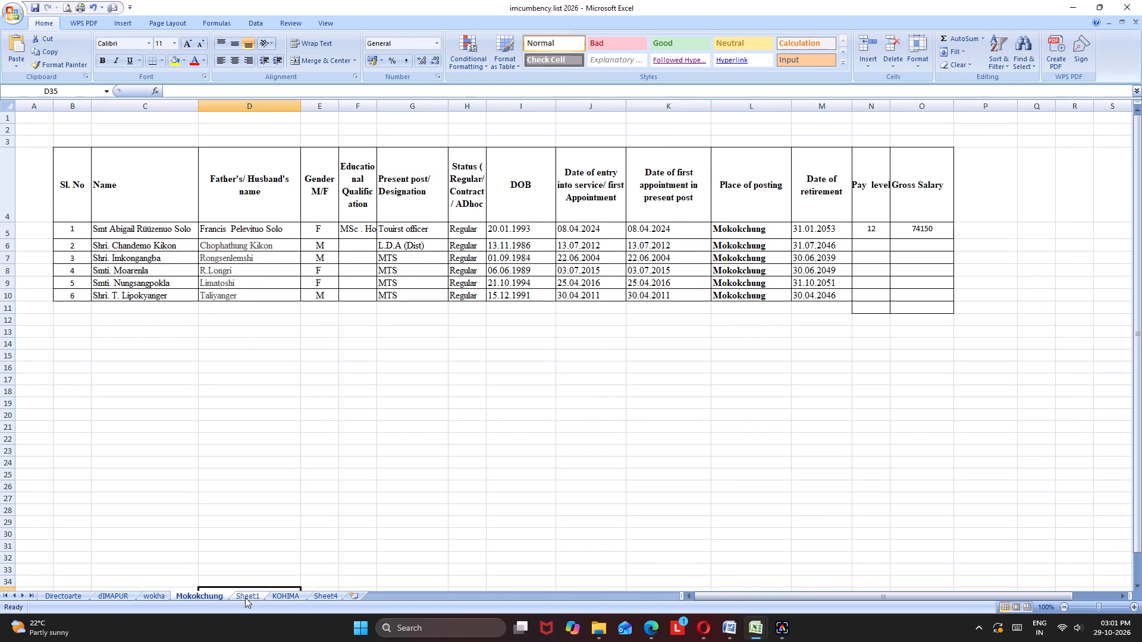
pyautogui.click(245, 597)
pyautogui.click(282, 596)
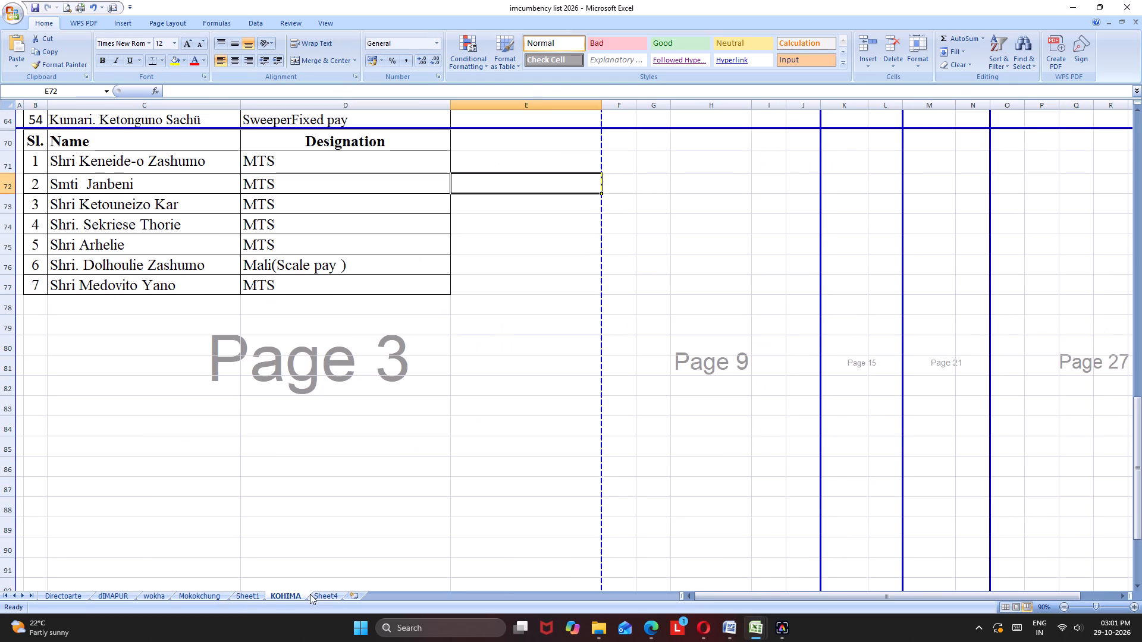
pyautogui.click(310, 594)
pyautogui.click(318, 593)
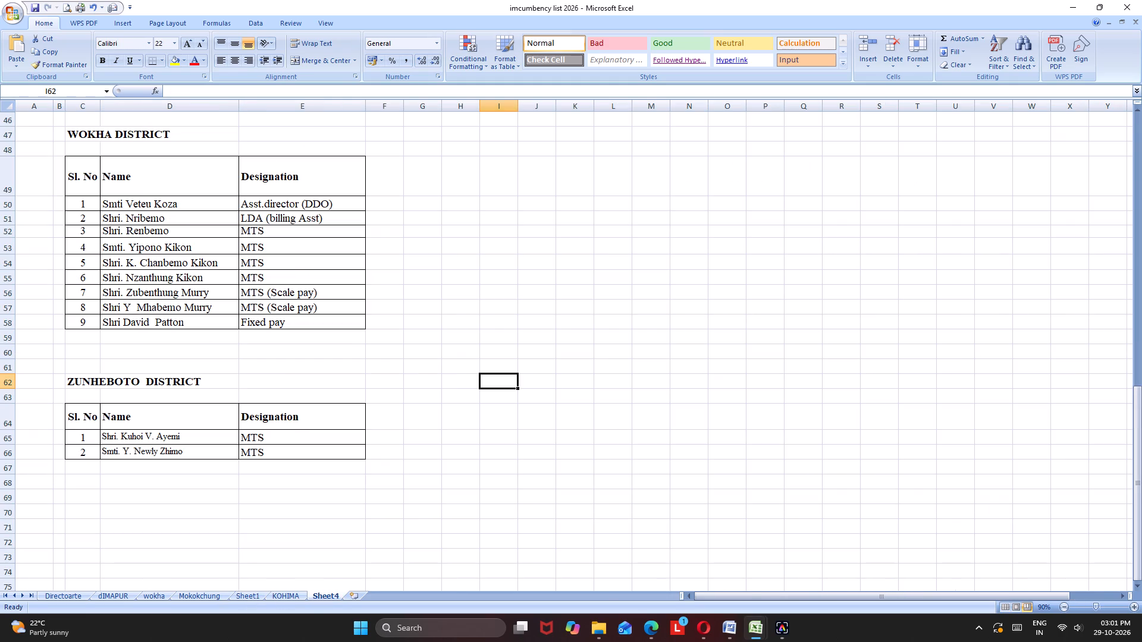
pyautogui.moveTo(87, 437); pyautogui.dragTo(261, 457)
pyautogui.rightClick(259, 449)
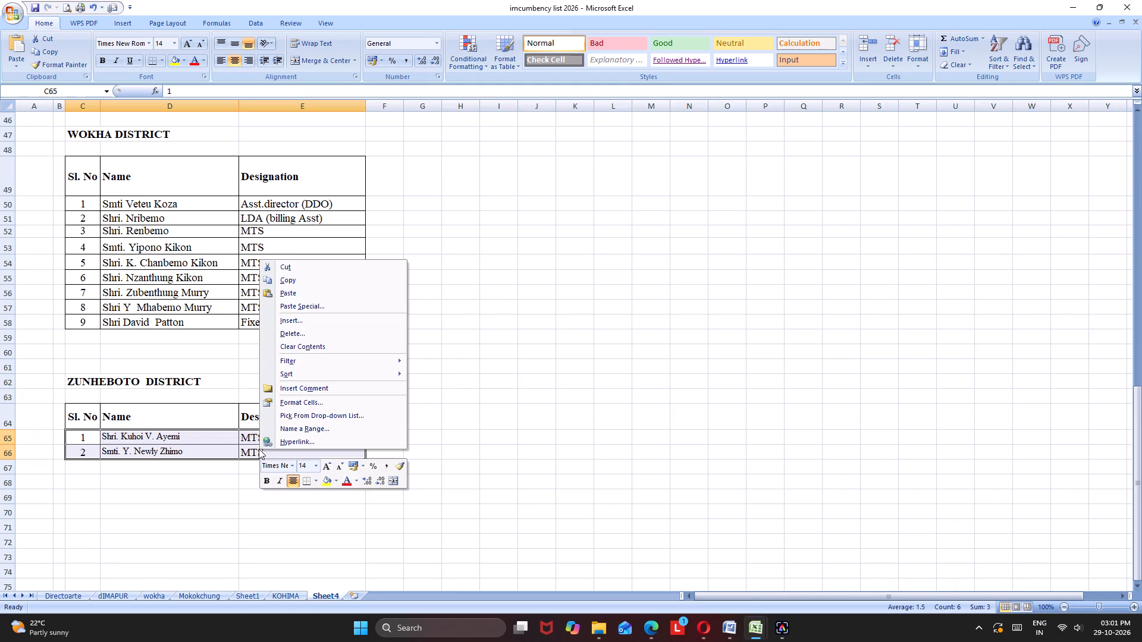
pyautogui.click(296, 284)
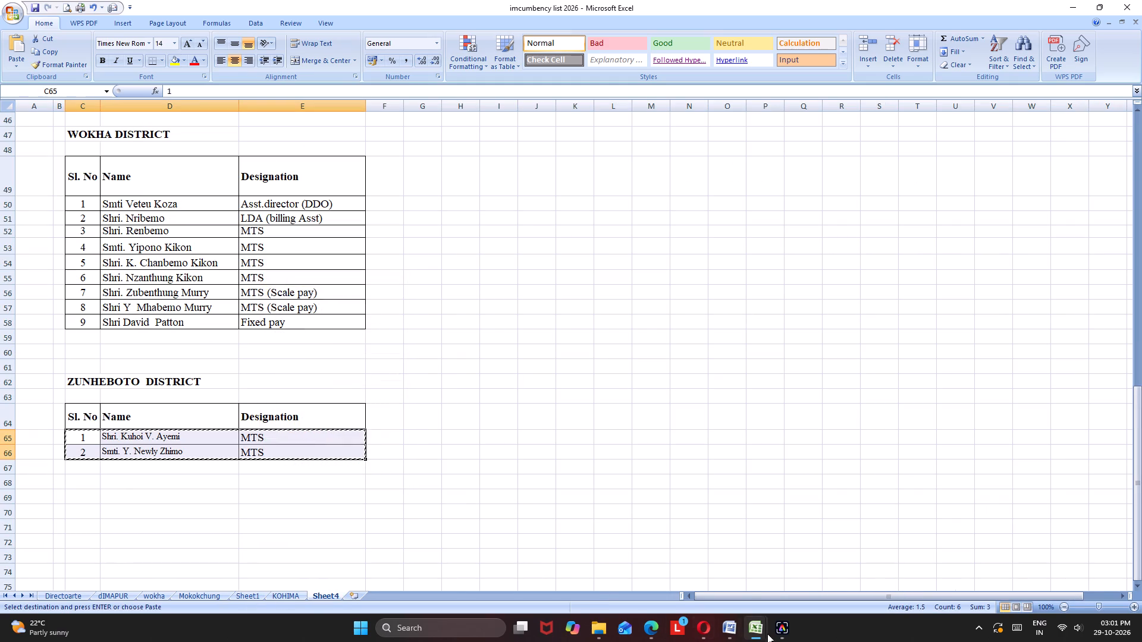
# Return to the Word contact list and paste the two copied staff rows below the Zuneheboto District header row.
pyautogui.click(735, 630)
pyautogui.click(619, 554)
pyautogui.click(651, 503)
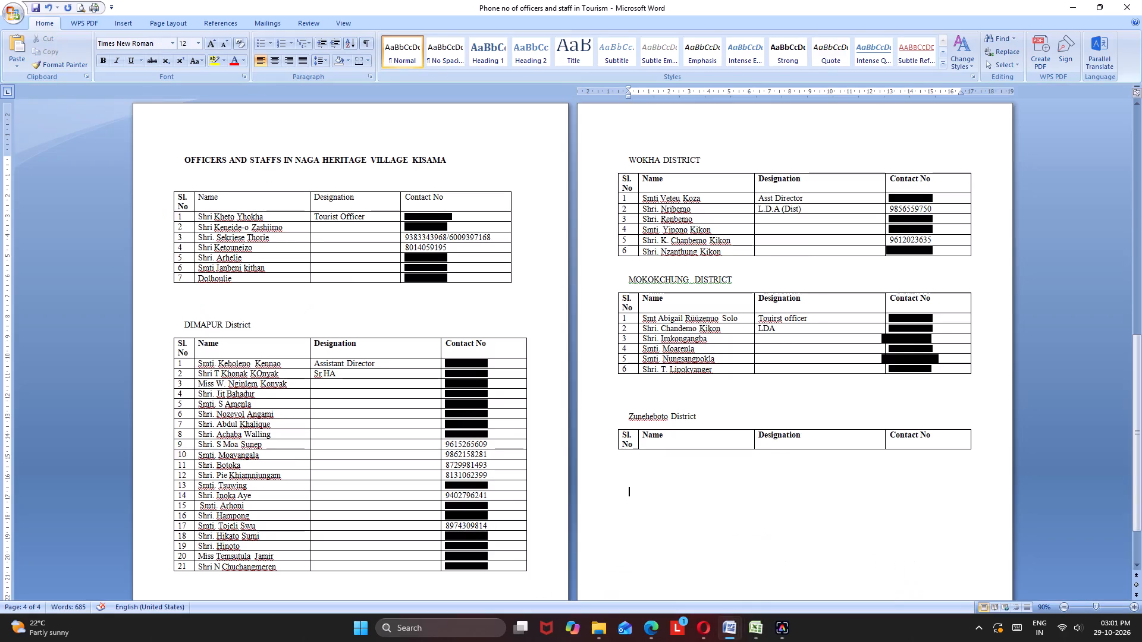
pyautogui.rightClick(651, 503)
pyautogui.click(681, 373)
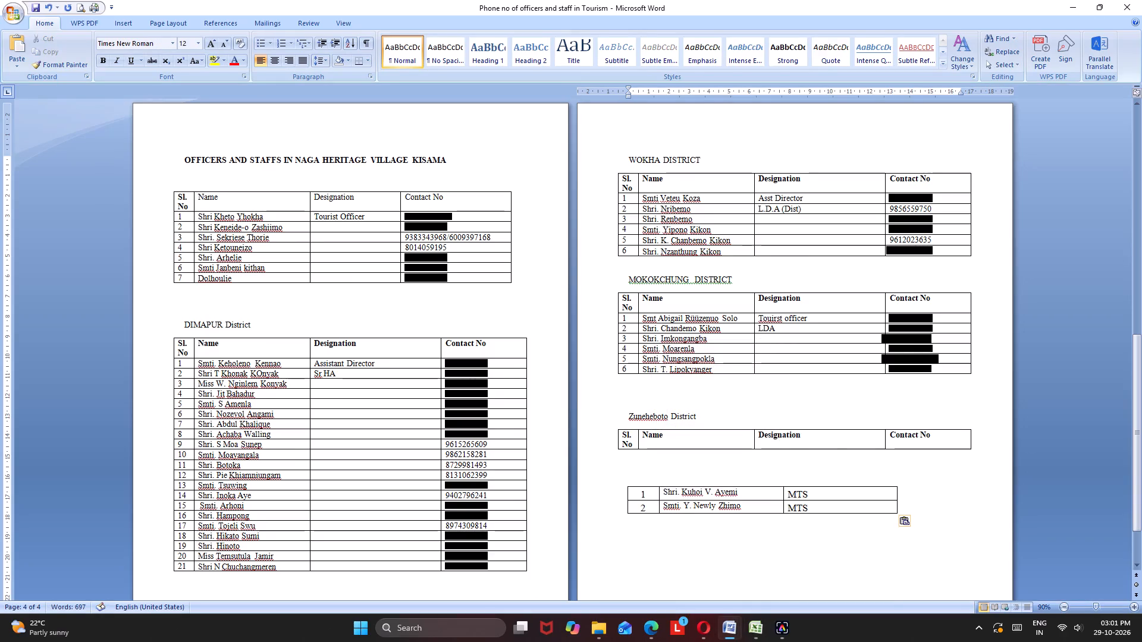
# Add a row to the Zuneheboto District table with serial number 1, the officer's name and the designation Tourist officer.
pyautogui.click(984, 443)
pyautogui.press('Return')
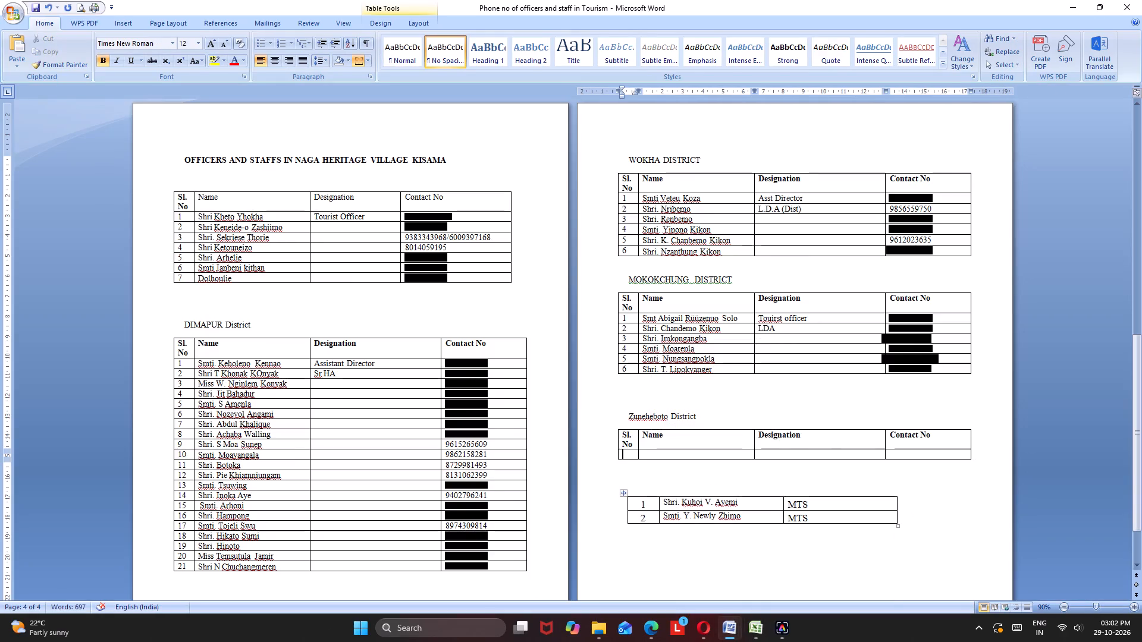
pyautogui.click(633, 455)
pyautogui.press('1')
pyautogui.click(653, 453)
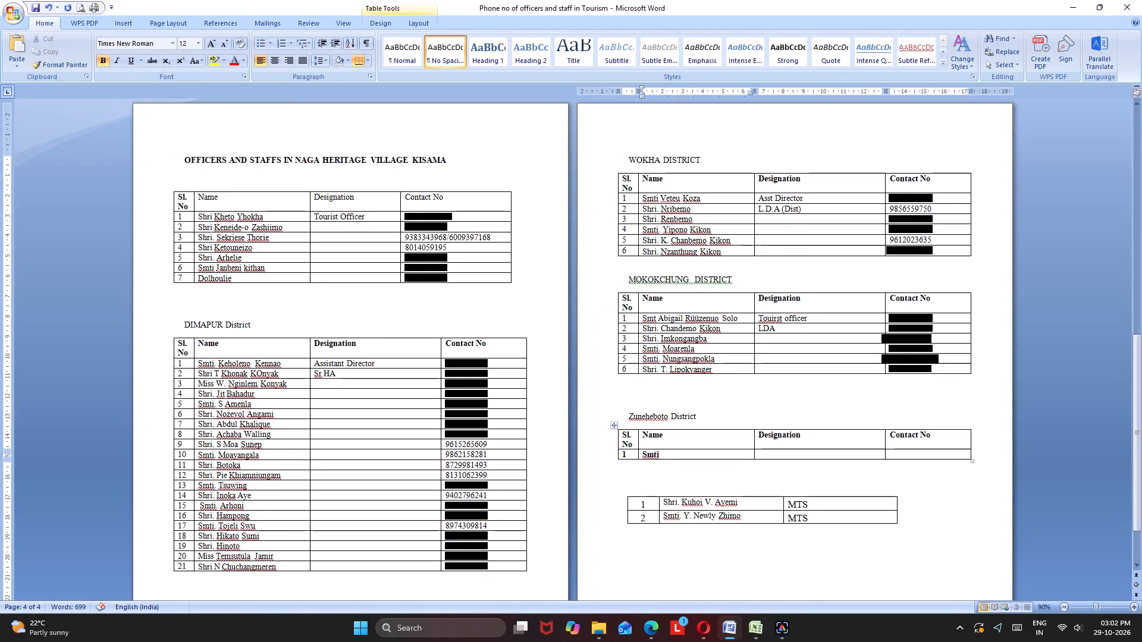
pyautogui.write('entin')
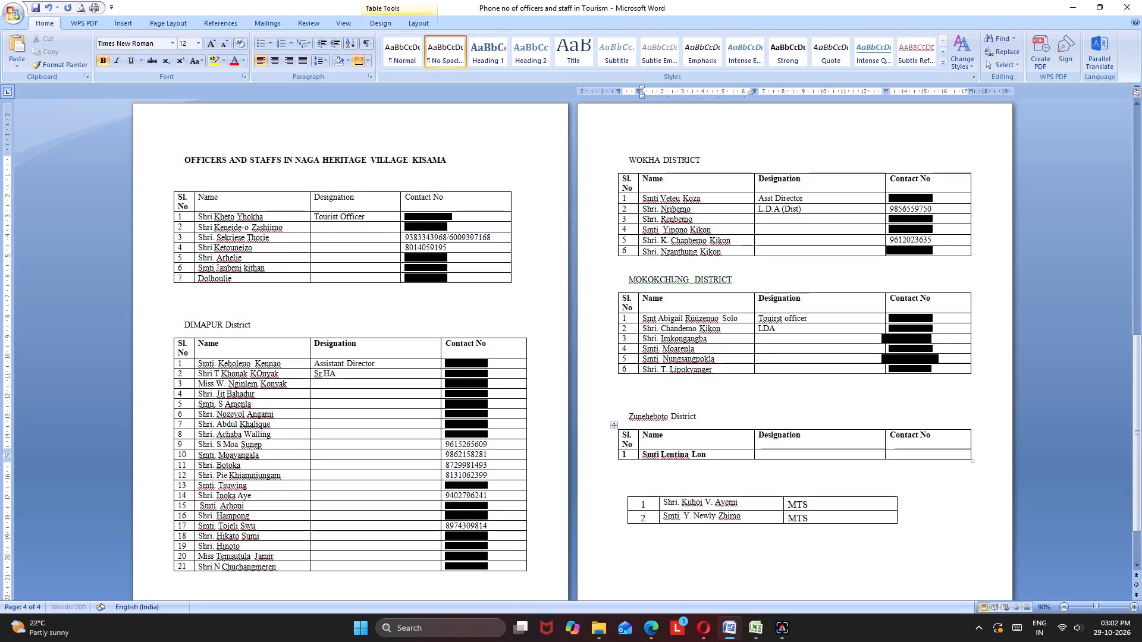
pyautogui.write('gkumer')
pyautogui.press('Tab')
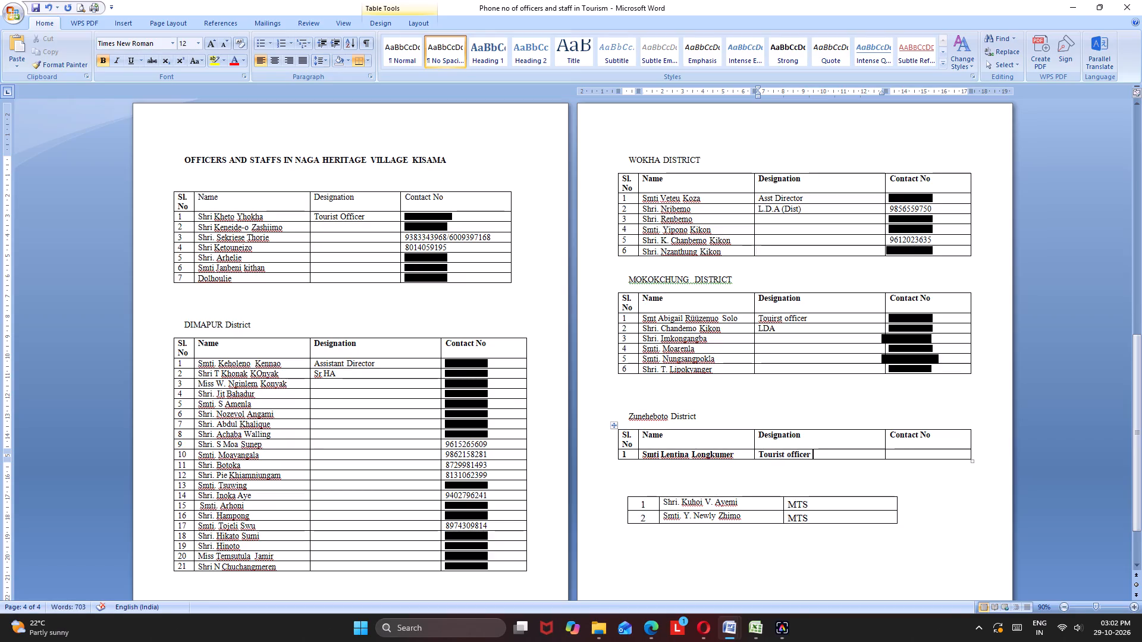
# Remove the bold formatting from the serial number, name and designation in the Zuneheboto District table's first entry.
pyautogui.moveTo(627, 453); pyautogui.dragTo(800, 454)
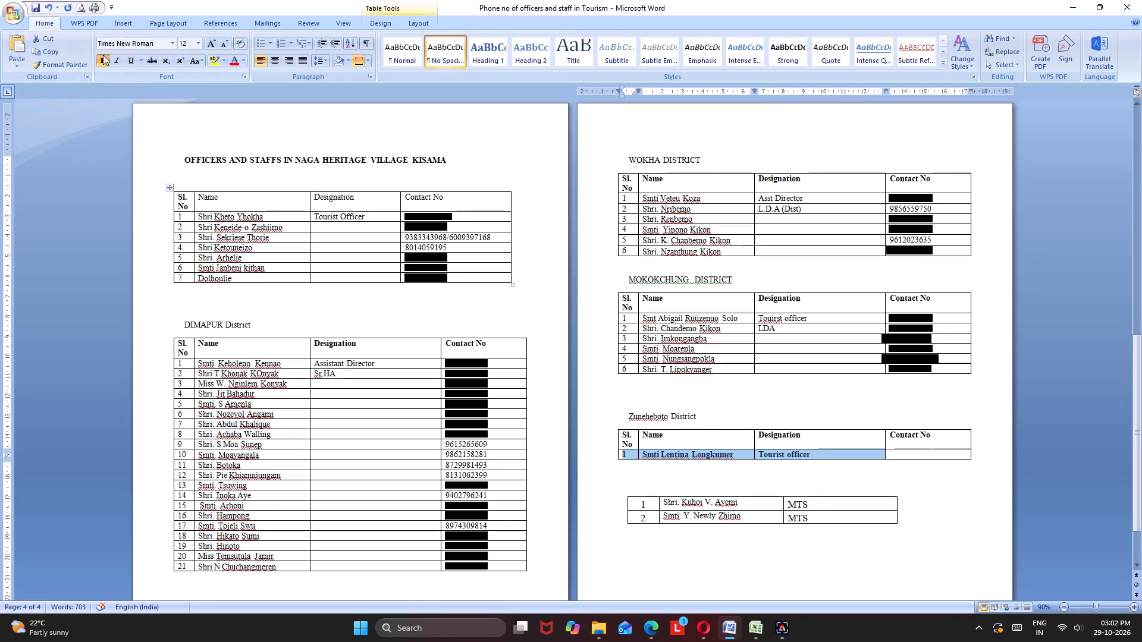
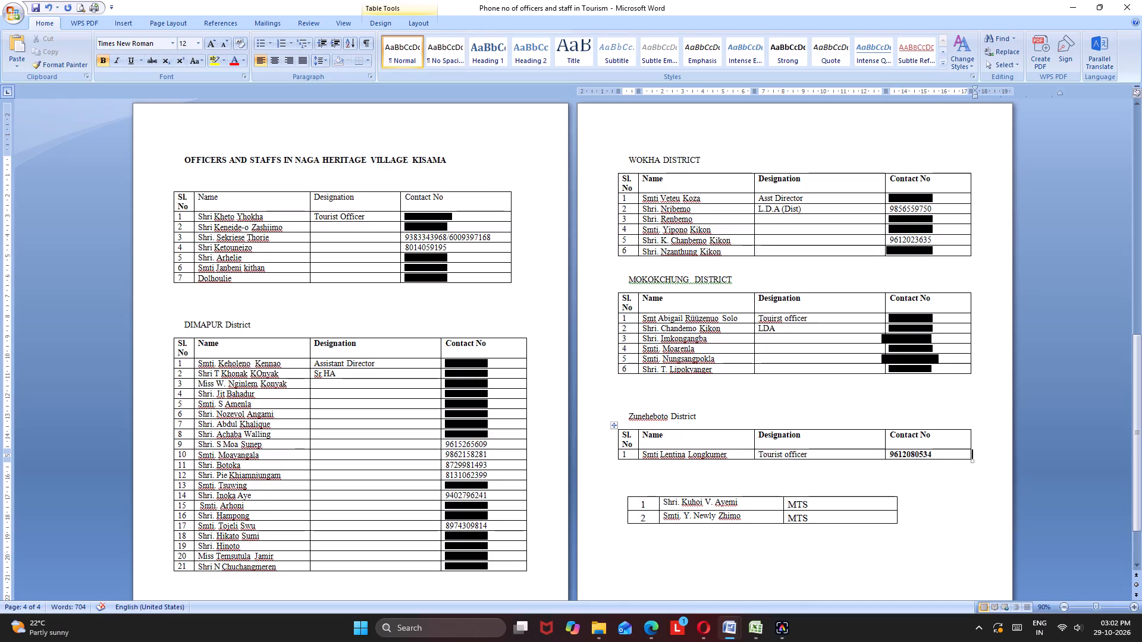
# Add a blank row to the Zuneheboto District table and move the two MTS staff names and designations from the pasted table into it.
pyautogui.press('Return')
pyautogui.moveTo(667, 511); pyautogui.dragTo(677, 512)
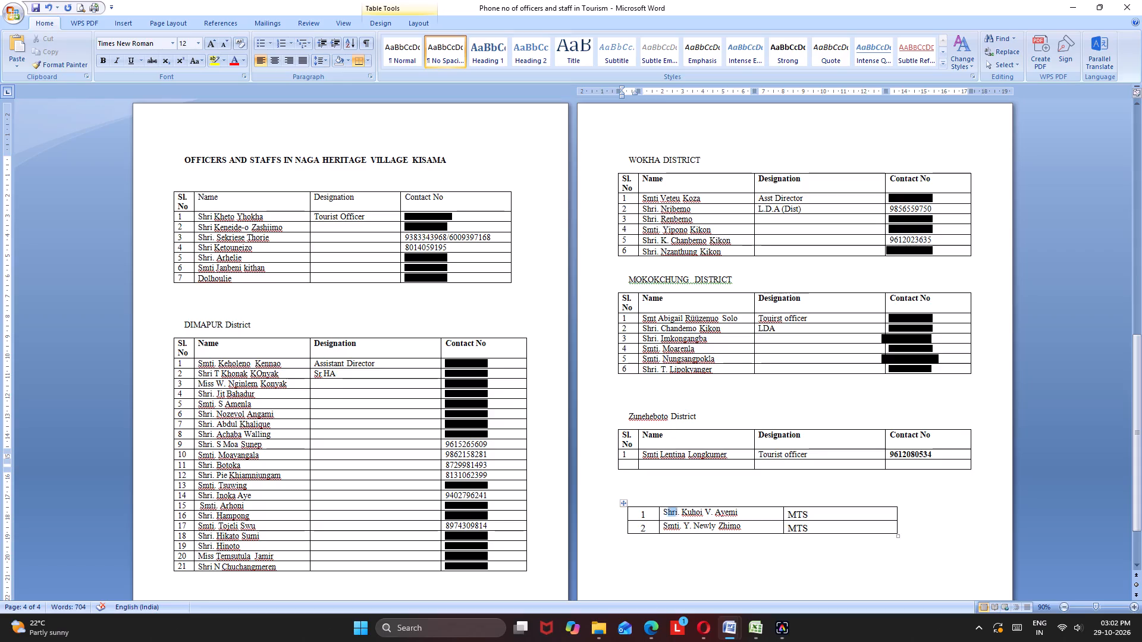
pyautogui.moveTo(677, 512); pyautogui.dragTo(805, 528)
pyautogui.moveTo(675, 514); pyautogui.dragTo(650, 465)
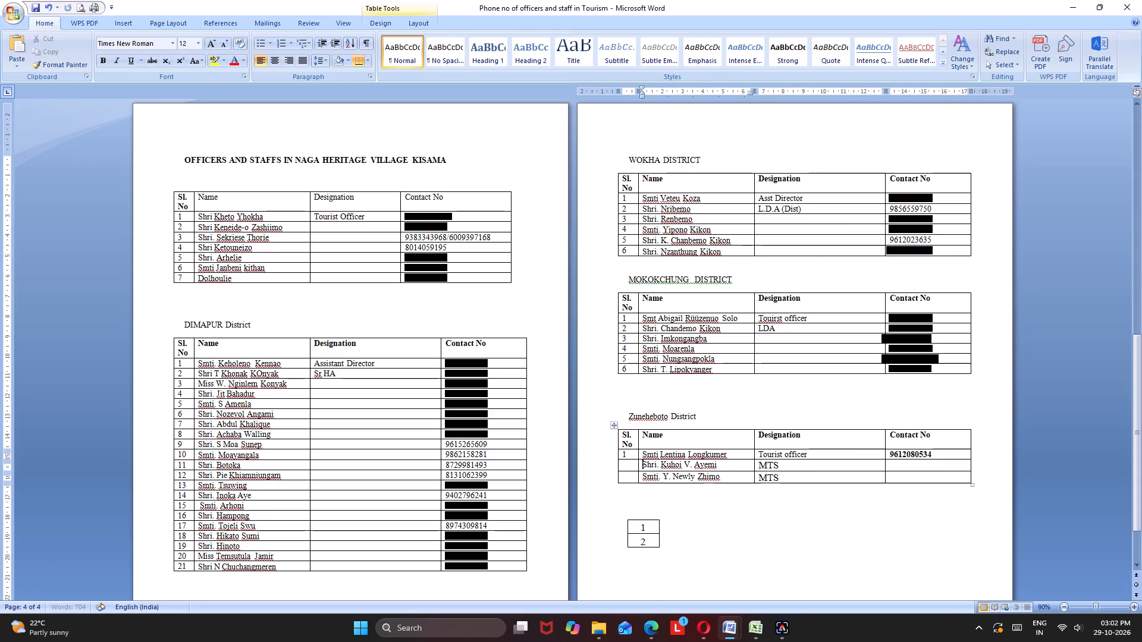
# Clear serial number 1 from the leftover table and move its serial number 2 to the first MTS entry in the Zuneheboto District table.
pyautogui.moveTo(645, 526); pyautogui.dragTo(636, 525)
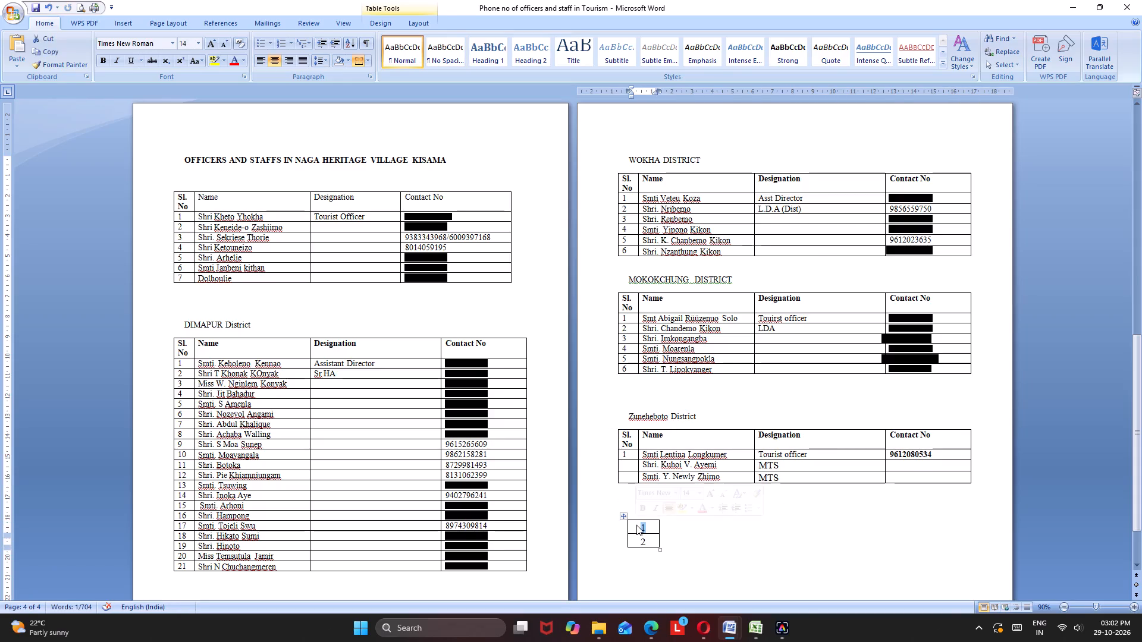
pyautogui.press('BackSpace')
pyautogui.moveTo(648, 541); pyautogui.dragTo(641, 541)
pyautogui.moveTo(642, 542); pyautogui.dragTo(626, 482)
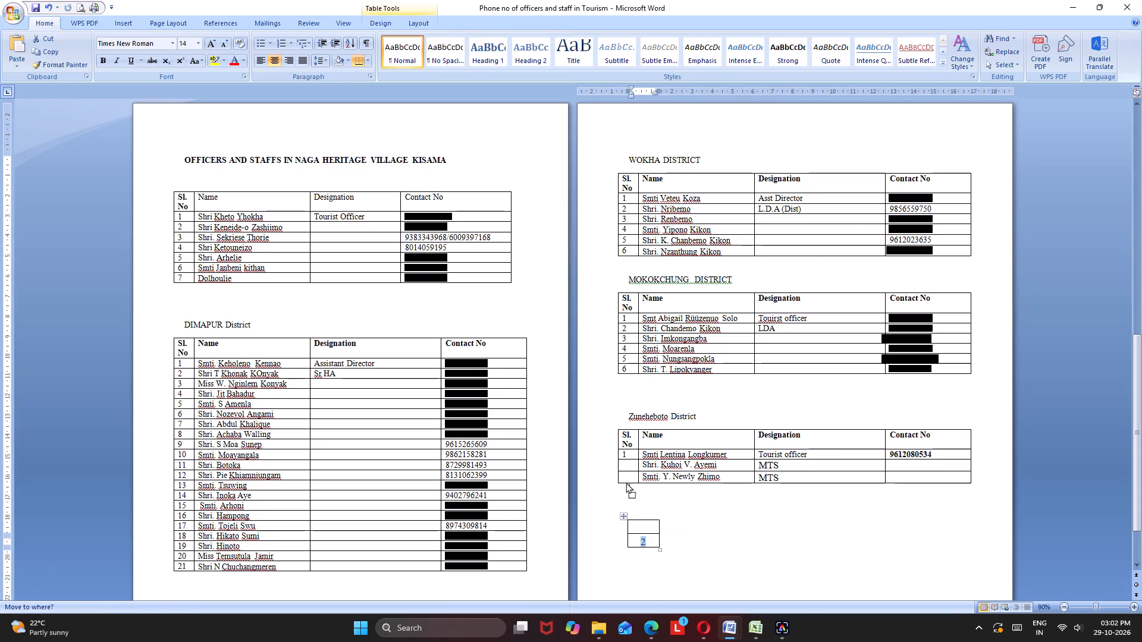
pyautogui.moveTo(626, 482); pyautogui.dragTo(626, 464)
# Select the two emptied cells of the leftover table below the Zuneheboto District table.
pyautogui.moveTo(635, 527); pyautogui.dragTo(660, 547)
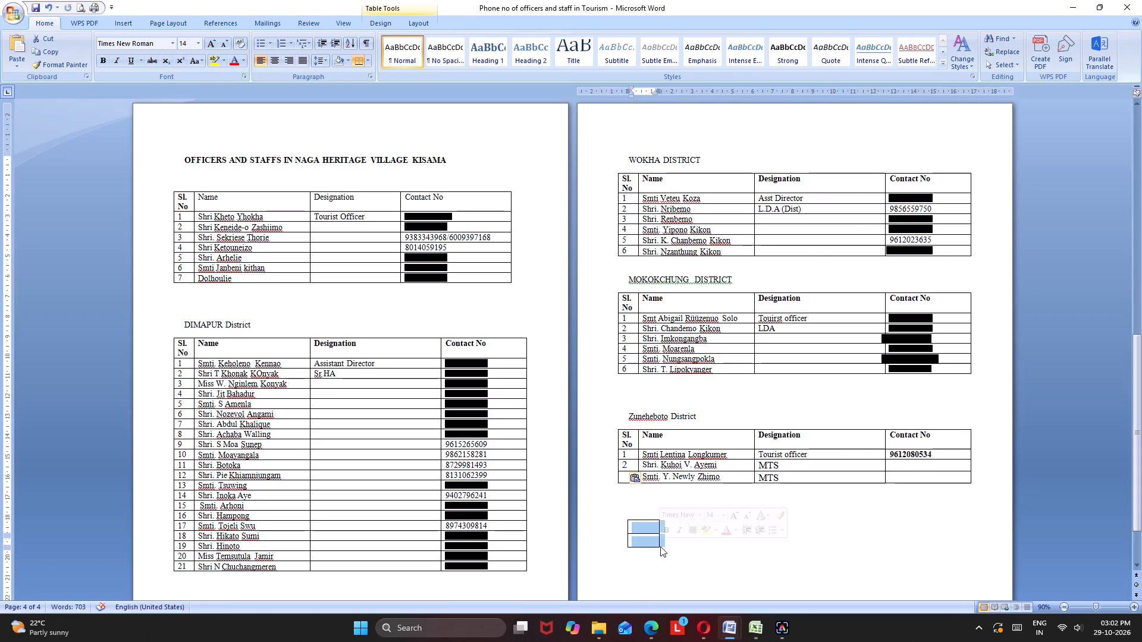
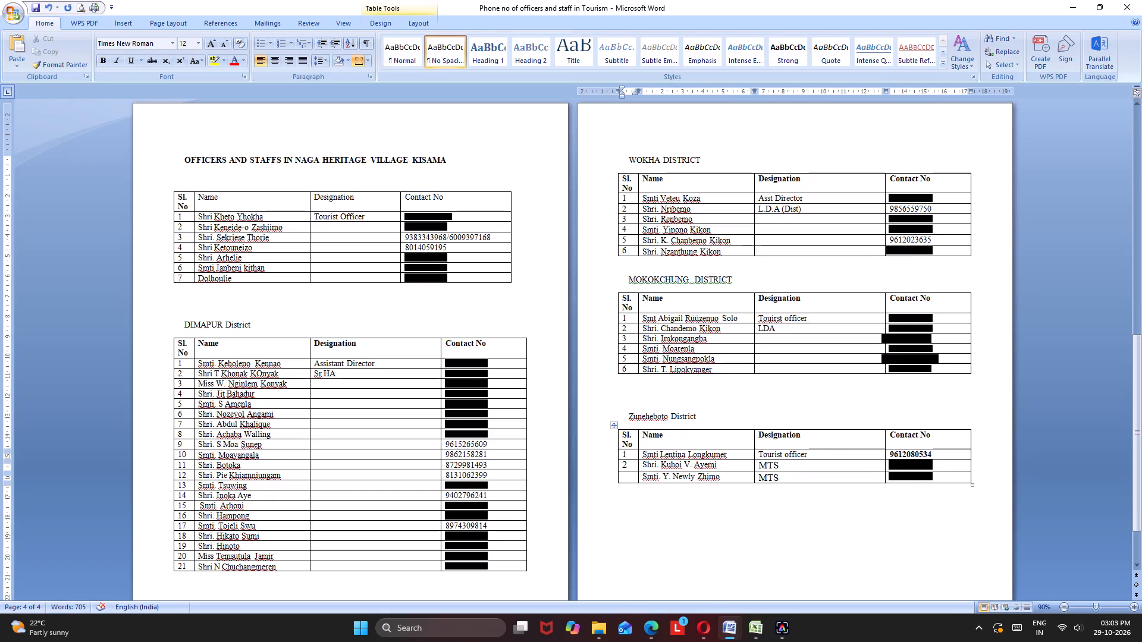
# Enter serial number 3 for the last MTS entry in the Zuneheboto District table.
pyautogui.press('3')
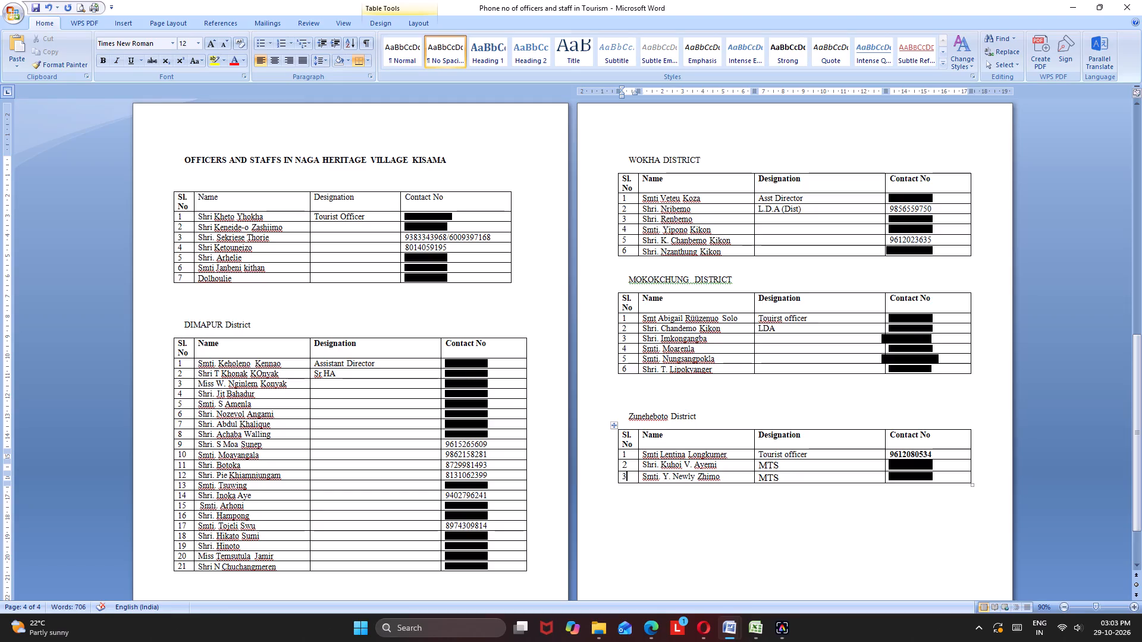
# Remove the bold formatting from the three contact numbers in the Zuneheboto District table.
pyautogui.moveTo(912, 452); pyautogui.dragTo(940, 481)
pyautogui.click(104, 62)
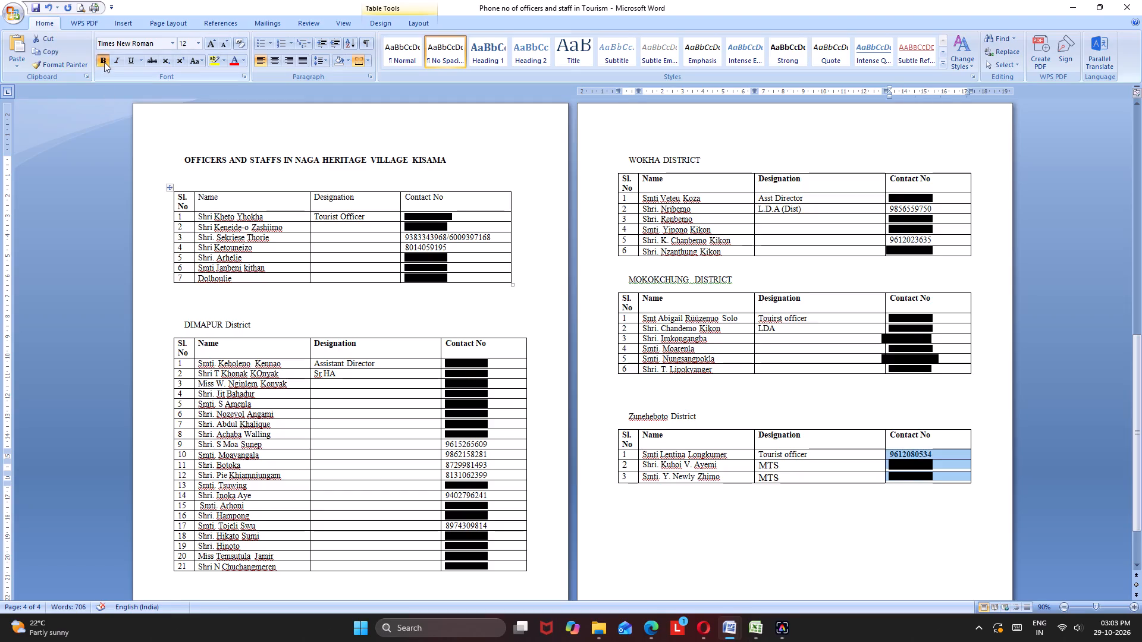
pyautogui.click(745, 427)
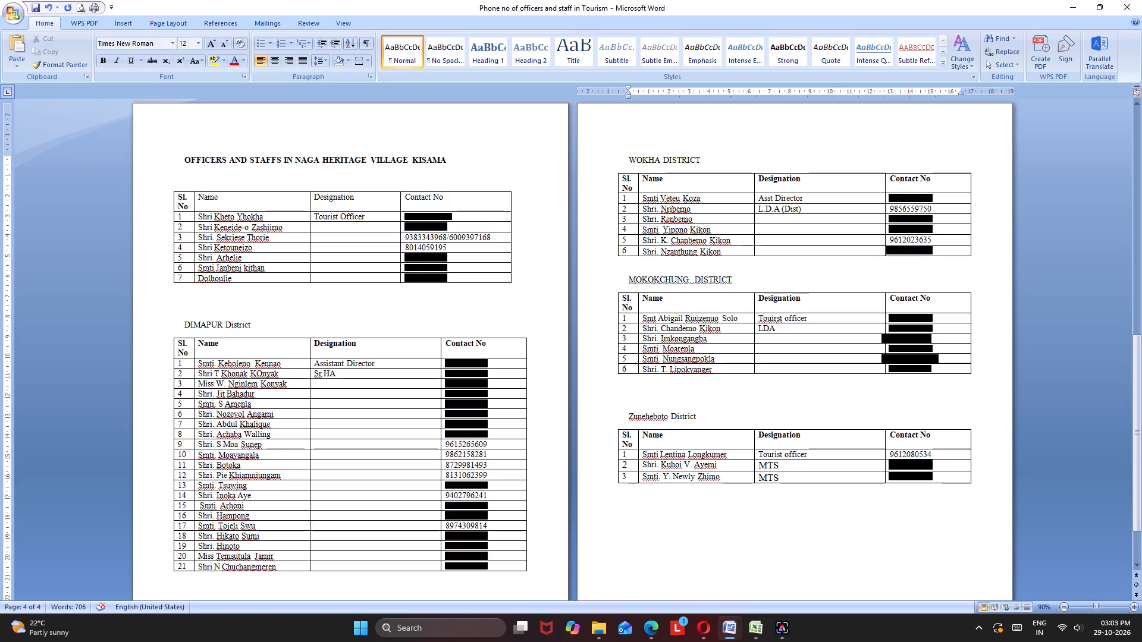
# Add the heading "Tseminyu District" below the Zuneheboto District table, making sure the district name is spelled correctly.
pyautogui.scroll(-4, 588, 519)
pyautogui.click(629, 468)
pyautogui.click(629, 446)
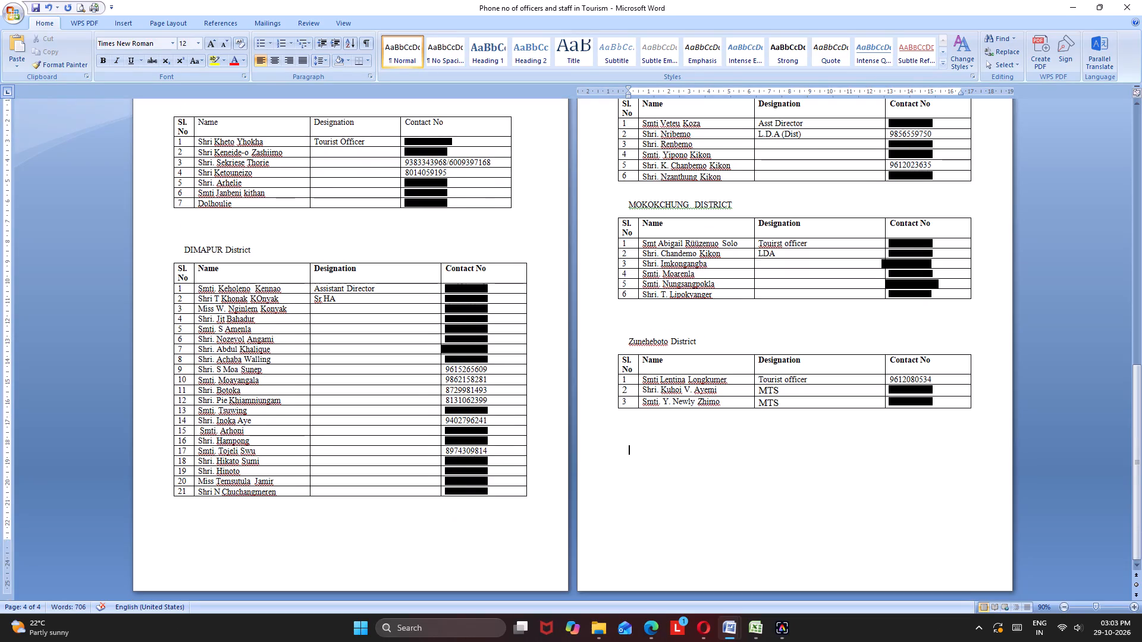
pyautogui.click(625, 436)
pyautogui.write('semnyu')
pyautogui.press('space')
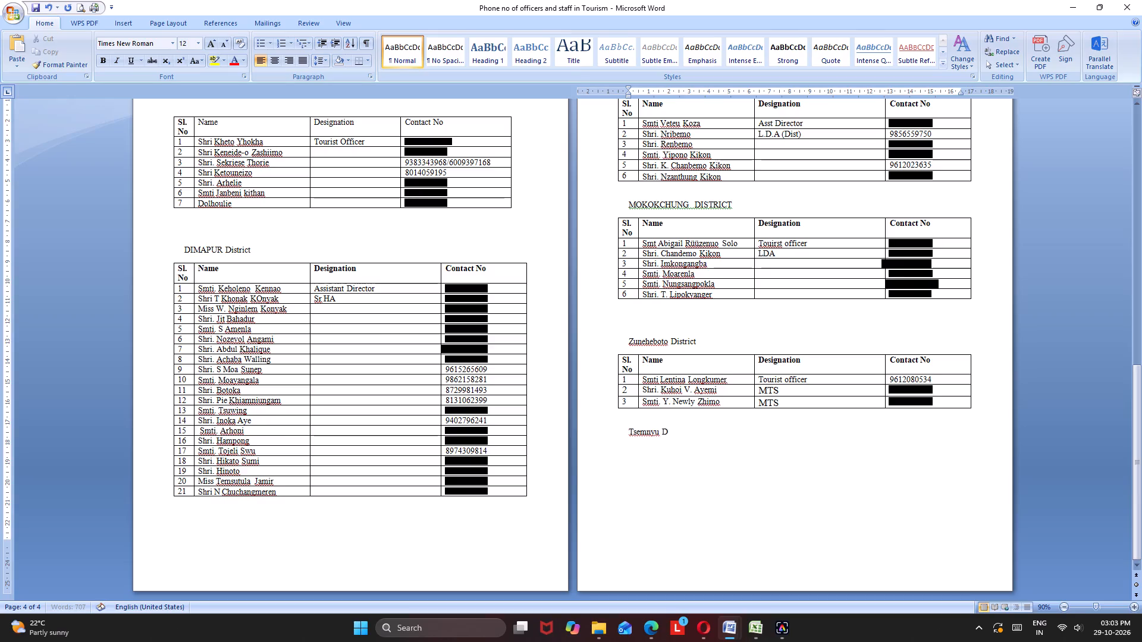
pyautogui.write('istrict')
pyautogui.press('space')
pyautogui.click(647, 429)
pyautogui.press('i')
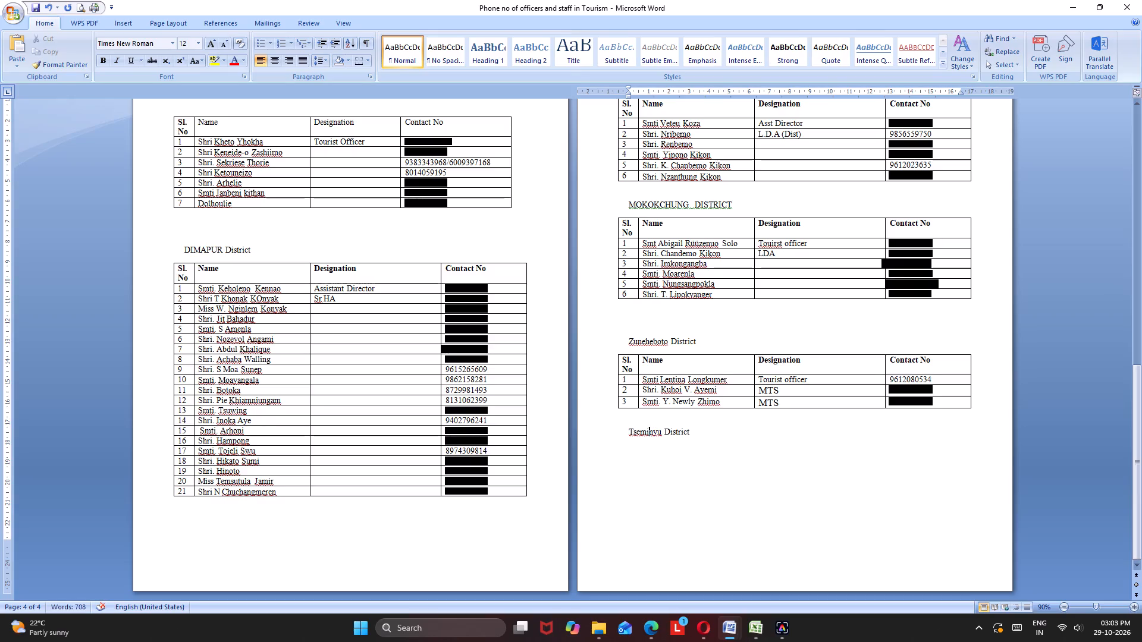